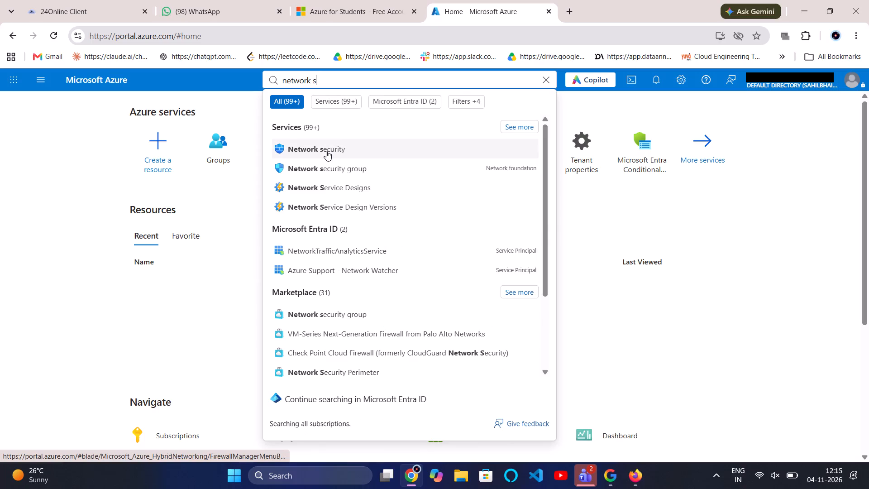
# Go to the Network security group service from the search results and start creating a new network security group.
pyautogui.click(325, 170)
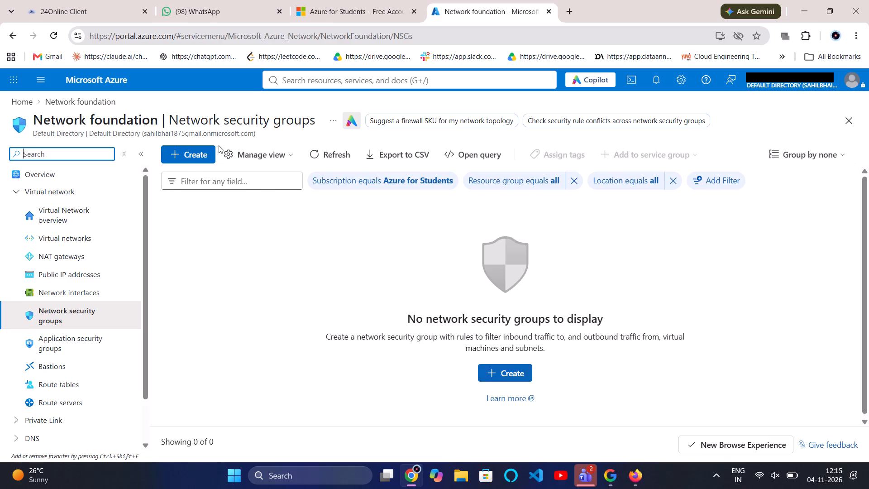
pyautogui.click(181, 155)
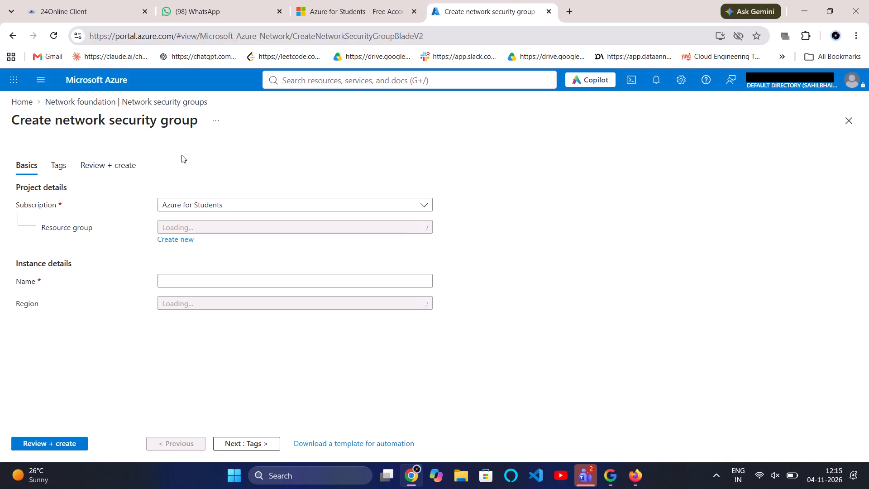
# Open the list of existing resource groups for the new network security group under the Azure for Students subscription.
pyautogui.click(185, 229)
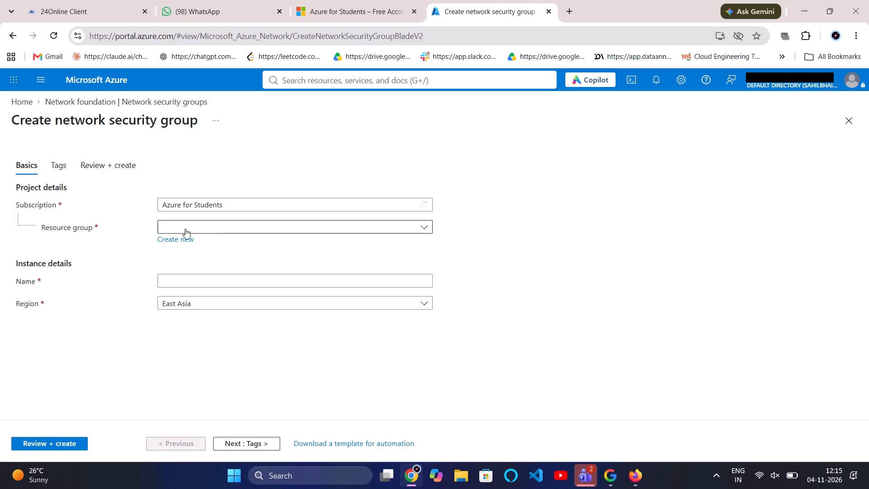
pyautogui.click(141, 206)
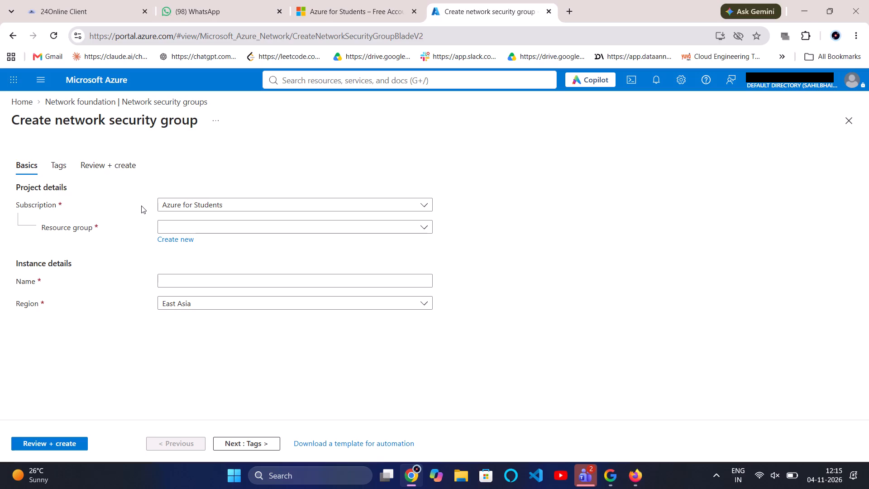
pyautogui.click(172, 227)
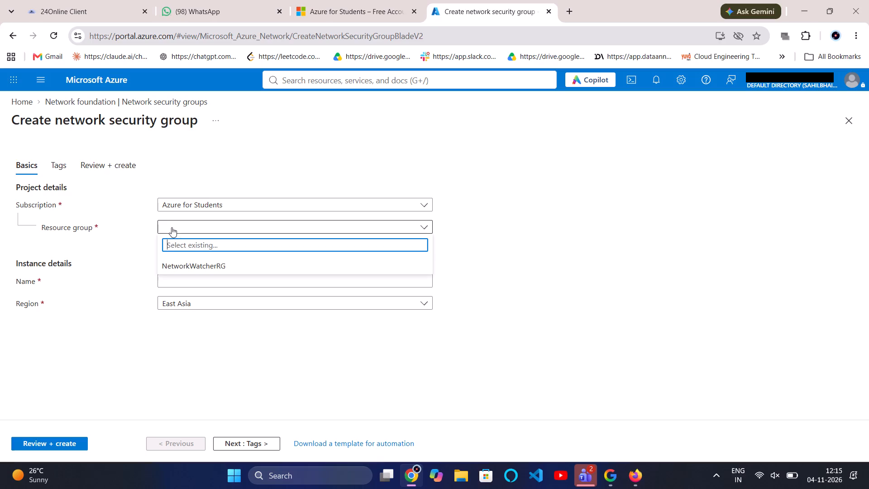
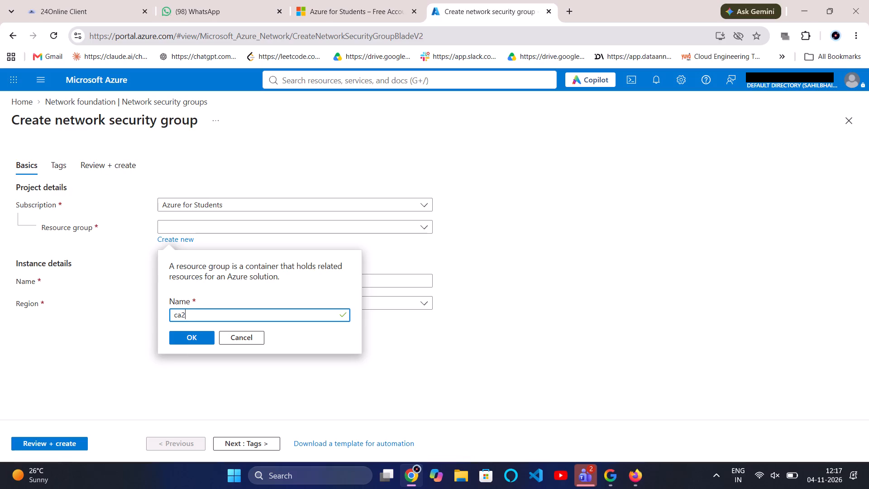
# Name the new resource group ca2cse328 and assign it to the network security group.
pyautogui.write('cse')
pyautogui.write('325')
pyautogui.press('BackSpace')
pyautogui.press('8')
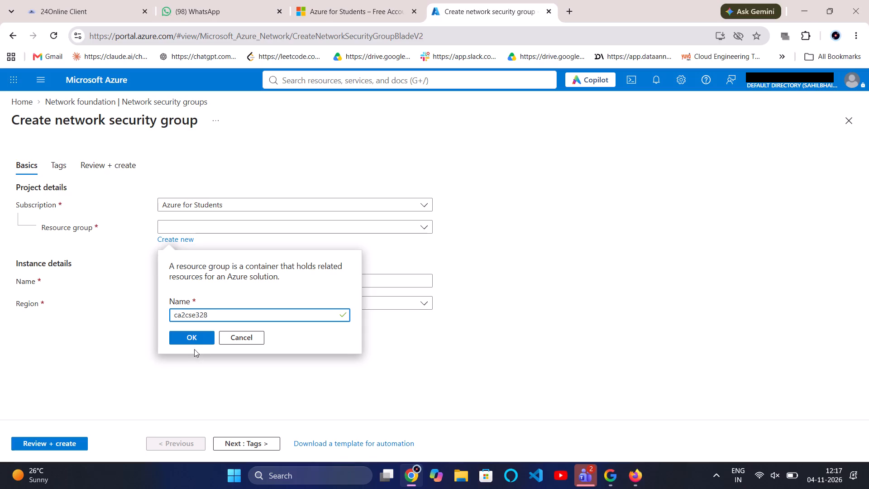
pyautogui.click(196, 340)
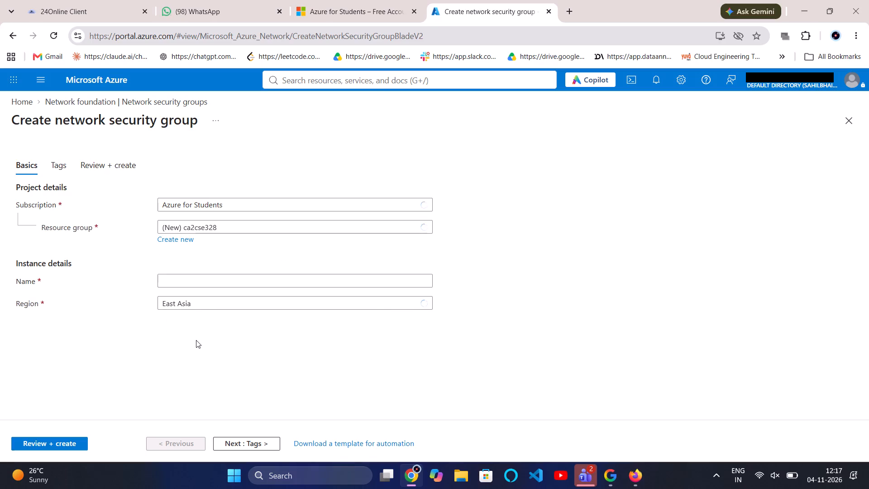
# Name the network security group vnet1.
pyautogui.click(199, 281)
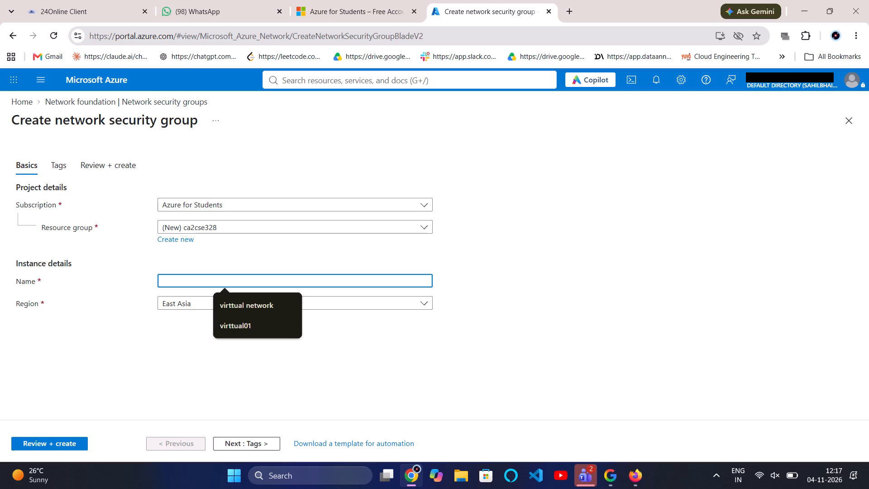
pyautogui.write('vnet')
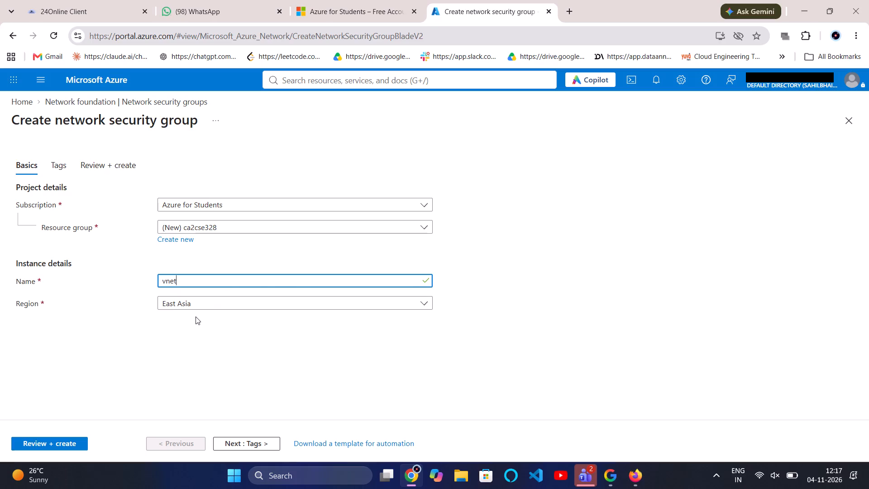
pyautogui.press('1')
# Leave the tags empty and validate the network security group's configuration for final review.
pyautogui.click(60, 163)
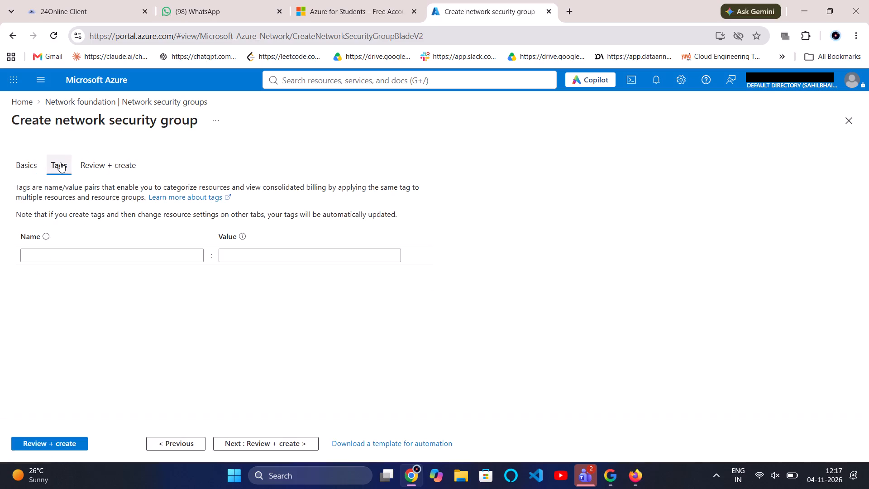
pyautogui.click(89, 260)
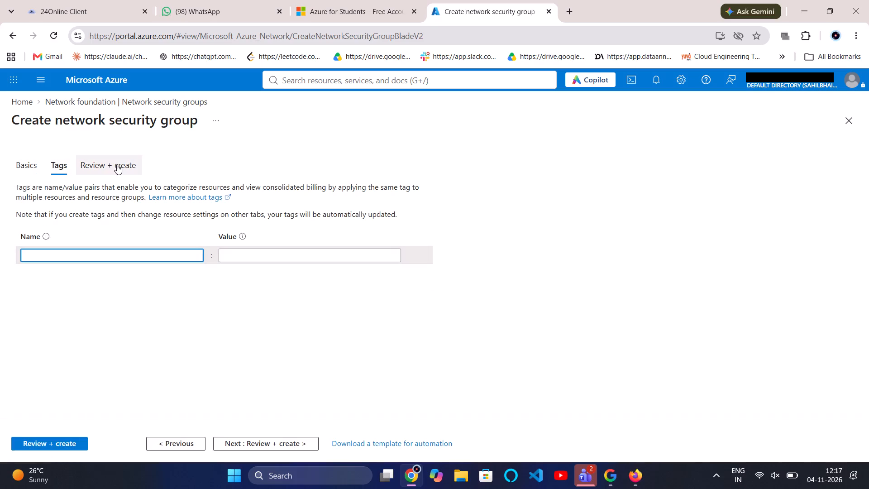
pyautogui.click(117, 166)
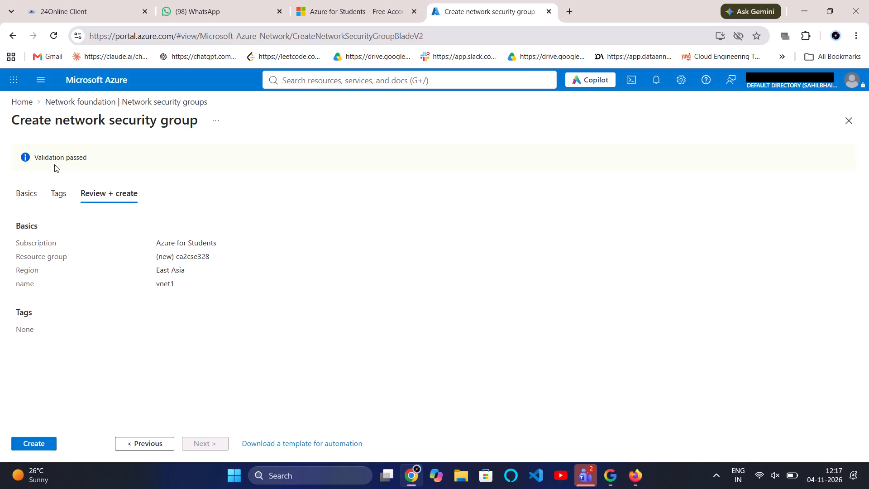
pyautogui.scroll(-1, 56, 305)
# Switch to Notepad, dismiss the missing-file notice and open a new empty note.
pyautogui.click(295, 470)
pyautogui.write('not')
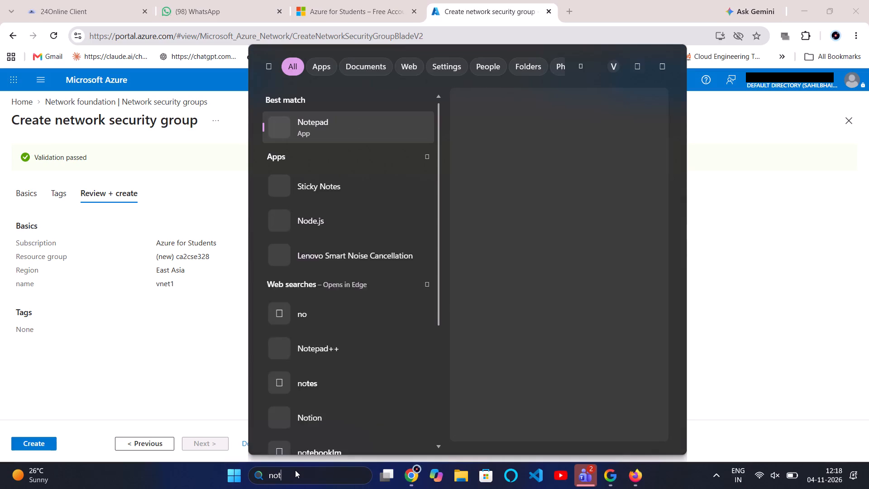
pyautogui.click(489, 206)
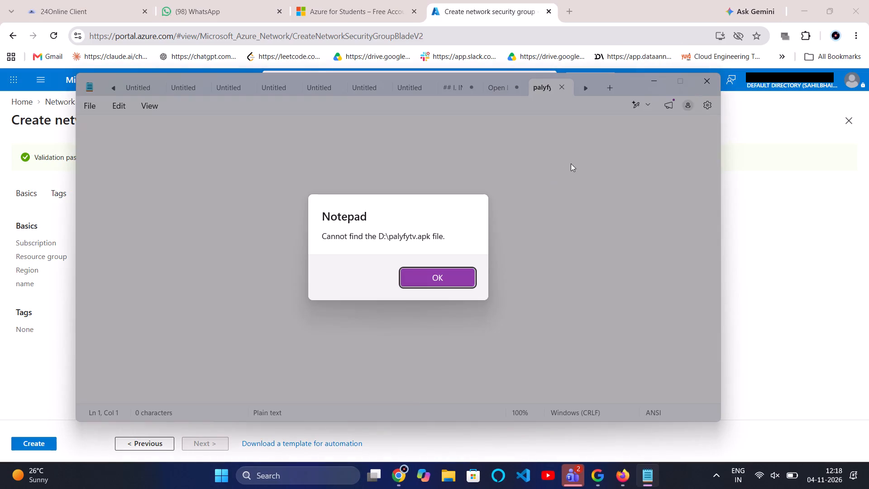
pyautogui.click(448, 278)
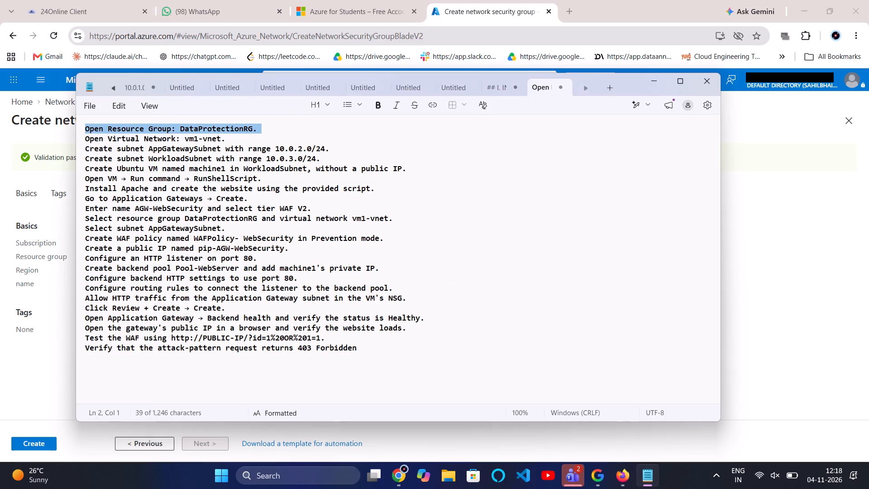
pyautogui.click(606, 88)
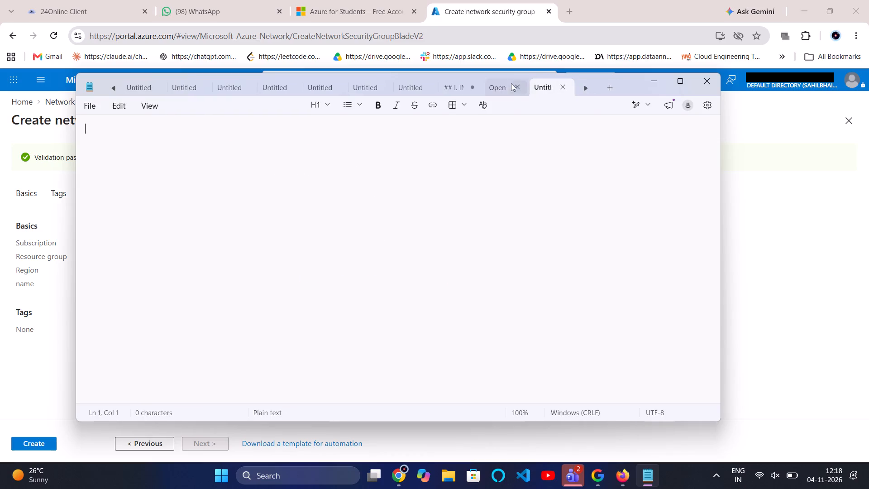
pyautogui.click(505, 83)
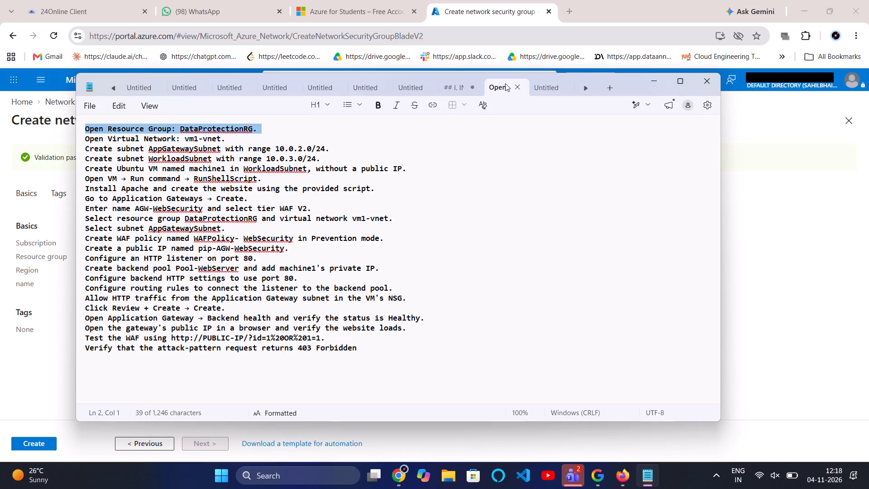
pyautogui.click(554, 89)
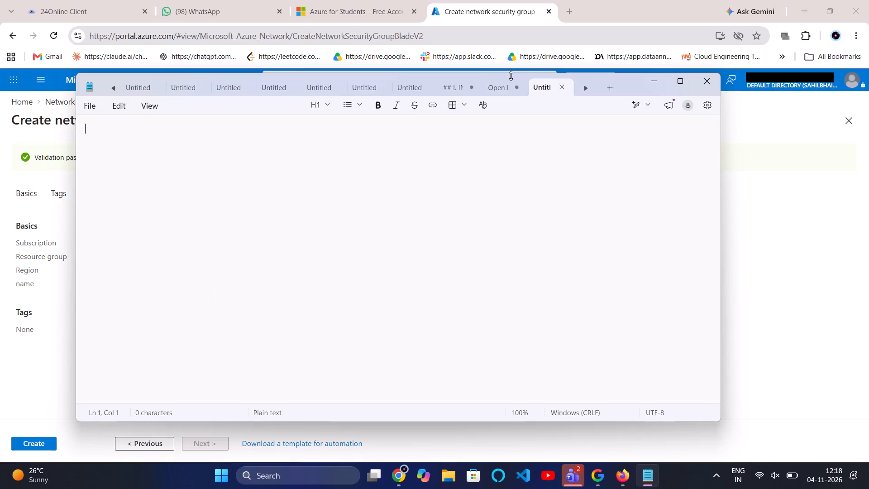
# Shrink the Notepad window and move it clear of the network security group's review details.
pyautogui.moveTo(511, 76); pyautogui.dragTo(544, 327)
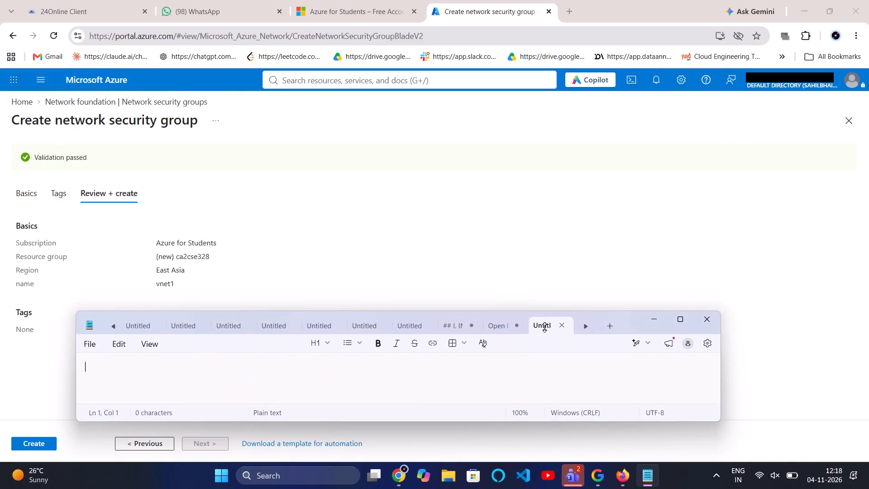
pyautogui.moveTo(544, 327); pyautogui.dragTo(547, 339)
pyautogui.moveTo(466, 398); pyautogui.dragTo(467, 442)
pyautogui.moveTo(624, 317); pyautogui.dragTo(638, 417)
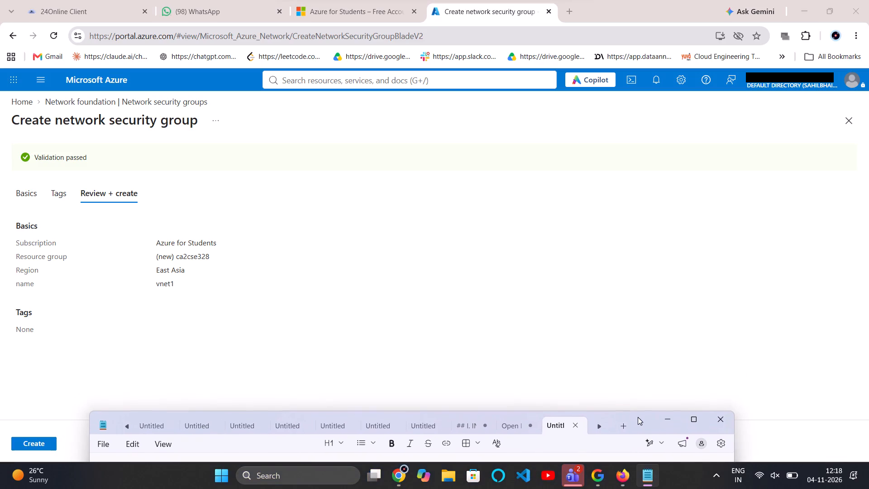
pyautogui.moveTo(638, 417); pyautogui.dragTo(638, 421)
pyautogui.moveTo(638, 421); pyautogui.dragTo(638, 412)
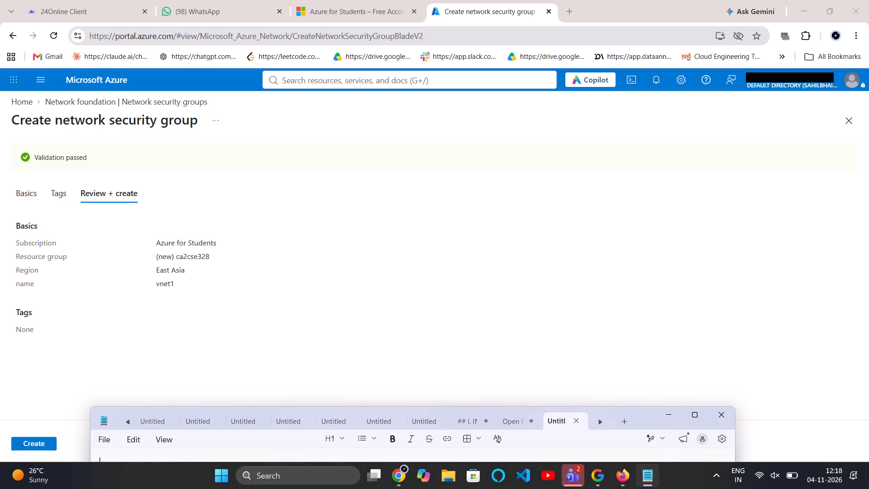
# Write "A company has depoloyed a virtual machine in an azure virtual" in the new note.
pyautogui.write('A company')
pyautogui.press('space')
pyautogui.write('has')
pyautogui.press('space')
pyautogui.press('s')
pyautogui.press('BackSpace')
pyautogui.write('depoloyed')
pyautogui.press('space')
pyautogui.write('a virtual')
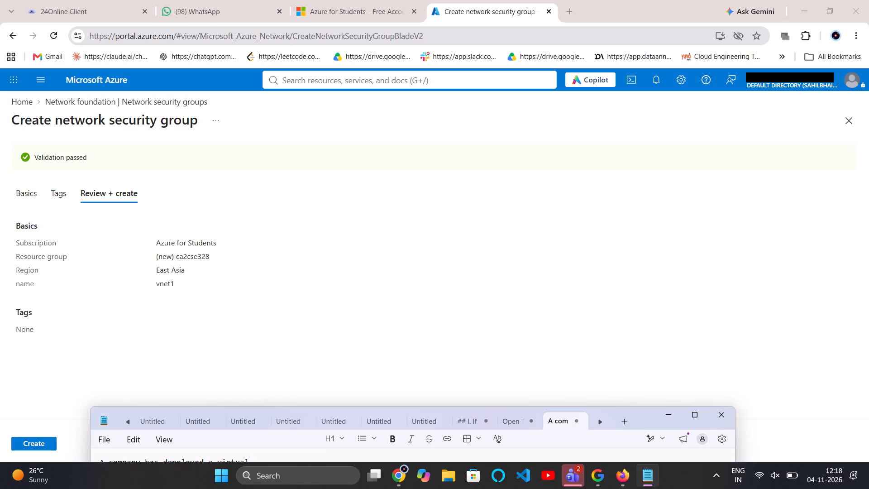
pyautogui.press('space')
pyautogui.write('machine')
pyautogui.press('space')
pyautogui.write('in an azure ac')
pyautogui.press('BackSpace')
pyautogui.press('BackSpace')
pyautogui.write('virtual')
# Move the Notepad window out of the way and submit the creation of network security group vnet1.
pyautogui.moveTo(646, 412); pyautogui.dragTo(648, 462)
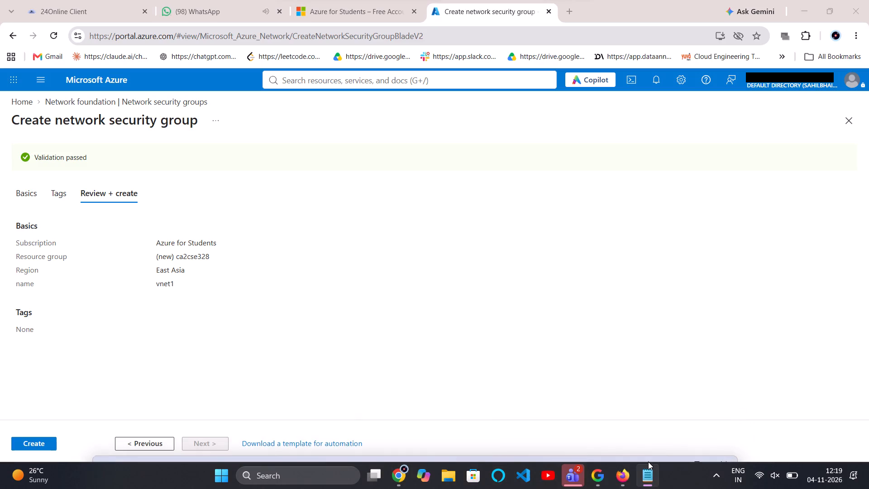
pyautogui.moveTo(648, 462); pyautogui.dragTo(648, 461)
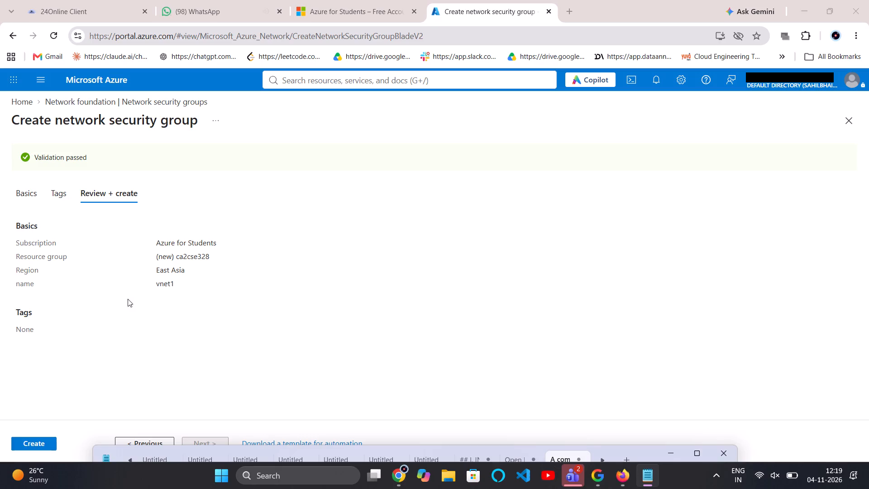
pyautogui.click(52, 440)
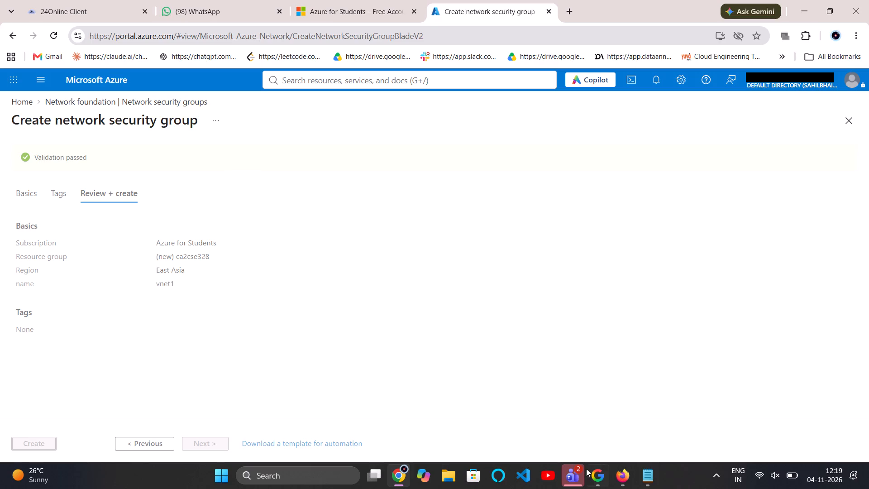
# Bring Notepad back into view over the portal and continue the scenario sentence with "network the adm".
pyautogui.click(634, 441)
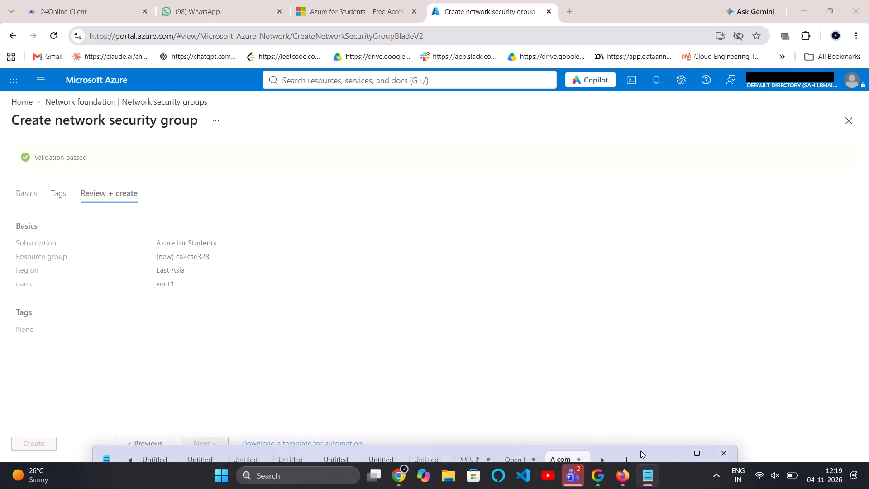
pyautogui.moveTo(640, 451); pyautogui.dragTo(637, 416)
pyautogui.moveTo(640, 415); pyautogui.dragTo(640, 396)
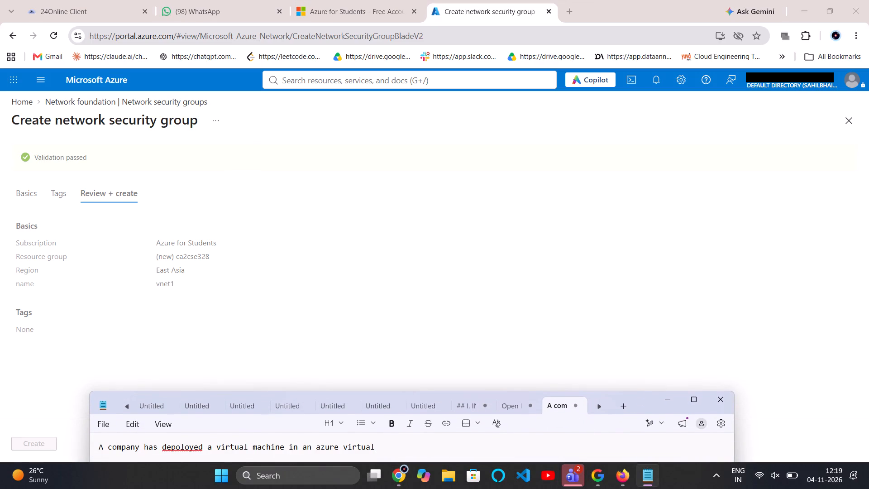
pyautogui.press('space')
pyautogui.moveTo(645, 395); pyautogui.dragTo(645, 431)
pyautogui.moveTo(653, 398); pyautogui.dragTo(650, 451)
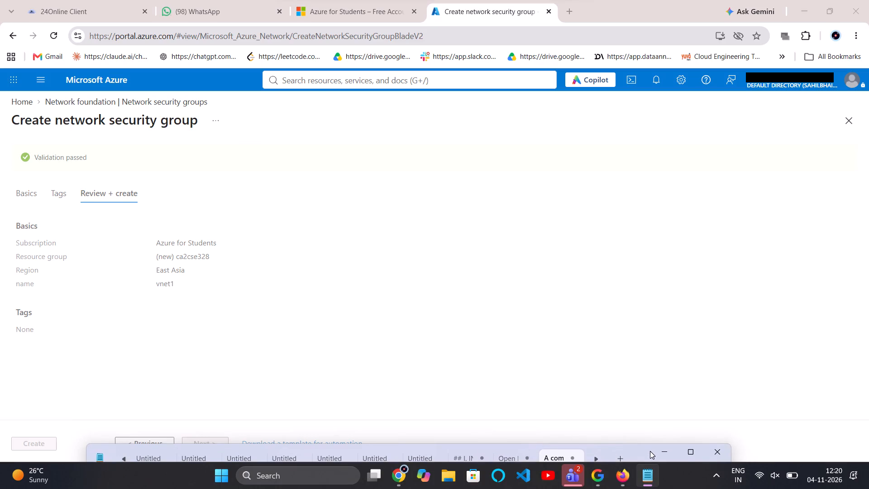
pyautogui.moveTo(650, 451); pyautogui.dragTo(648, 430)
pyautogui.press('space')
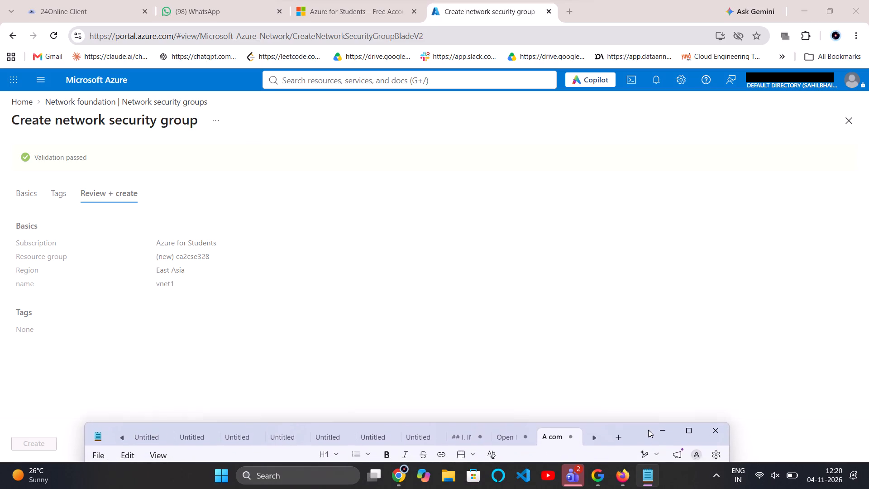
pyautogui.moveTo(648, 430); pyautogui.dragTo(647, 410)
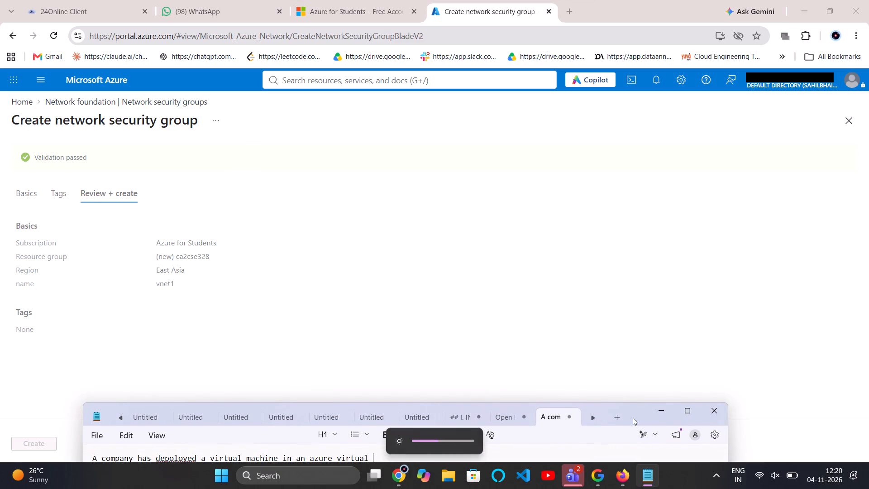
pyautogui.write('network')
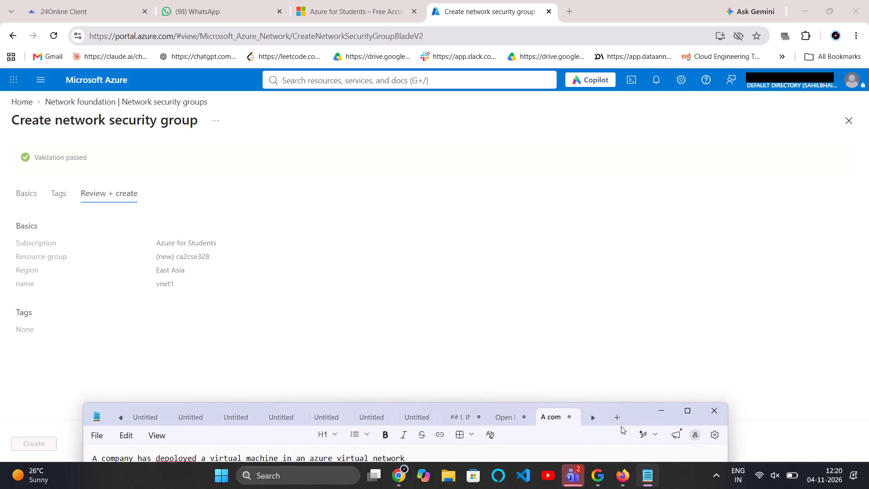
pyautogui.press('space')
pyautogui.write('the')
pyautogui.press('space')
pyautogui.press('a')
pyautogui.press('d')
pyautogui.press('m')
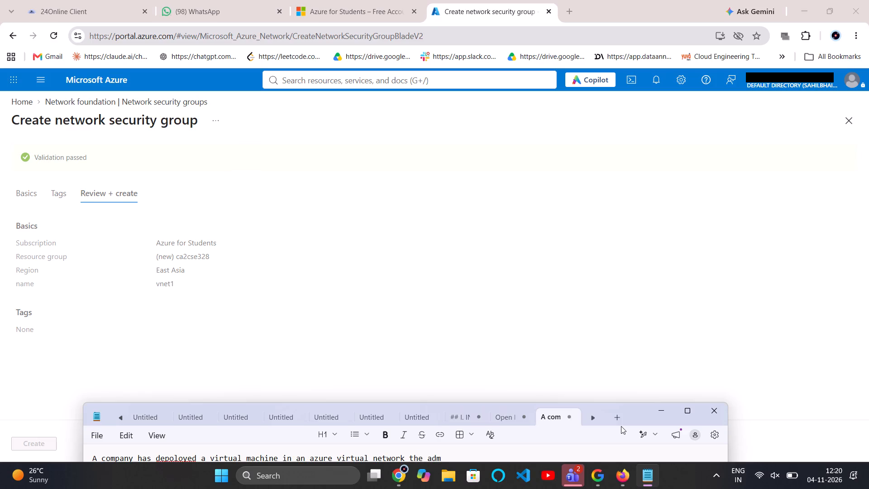
# Move the Notepad window clear of the network security group's review page.
pyautogui.moveTo(634, 412); pyautogui.dragTo(635, 441)
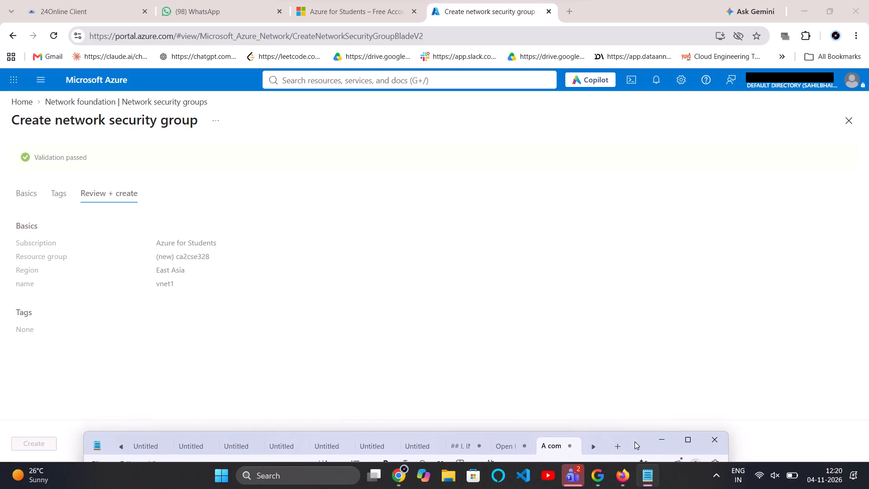
pyautogui.moveTo(635, 441); pyautogui.dragTo(635, 442)
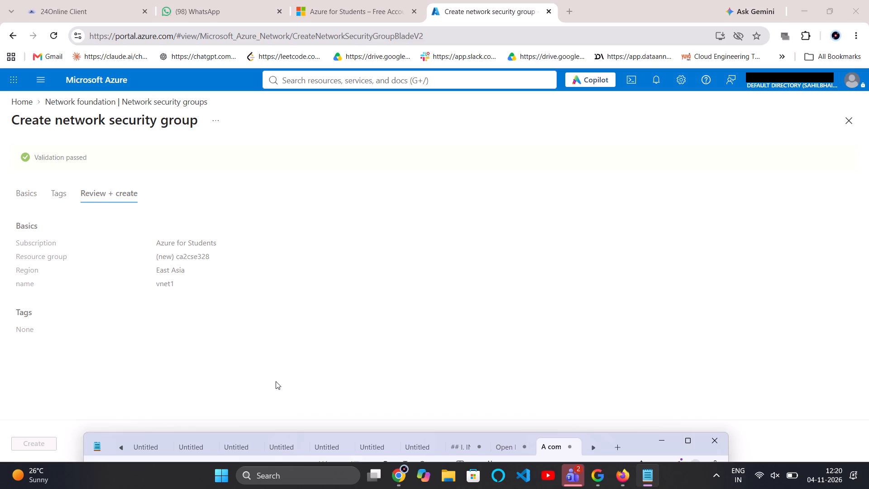
pyautogui.moveTo(630, 441); pyautogui.dragTo(638, 463)
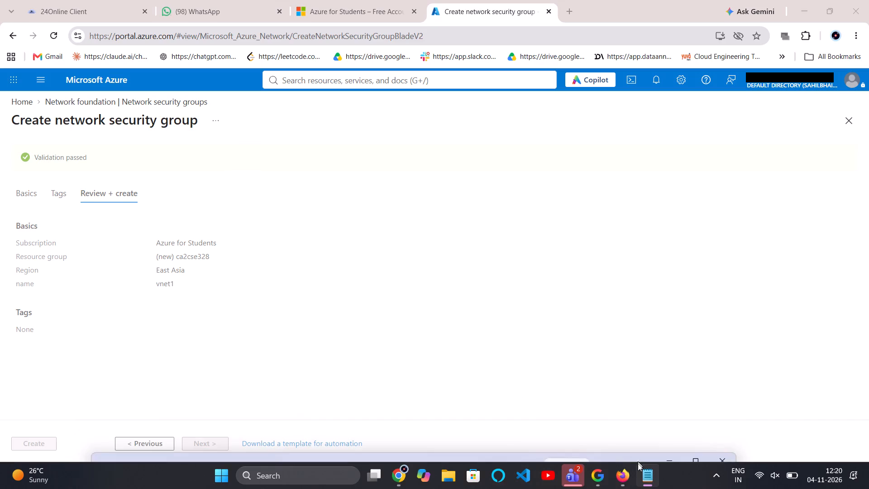
pyautogui.moveTo(638, 463); pyautogui.dragTo(642, 461)
pyautogui.moveTo(642, 461); pyautogui.dragTo(669, 461)
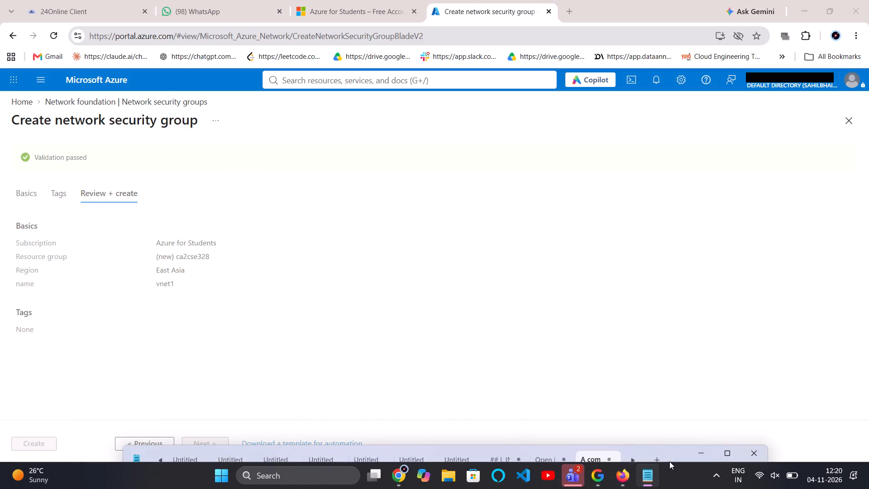
# Try to resubmit or step back from the vnet1 review page, and reload the portal page.
pyautogui.click(245, 370)
pyautogui.click(34, 449)
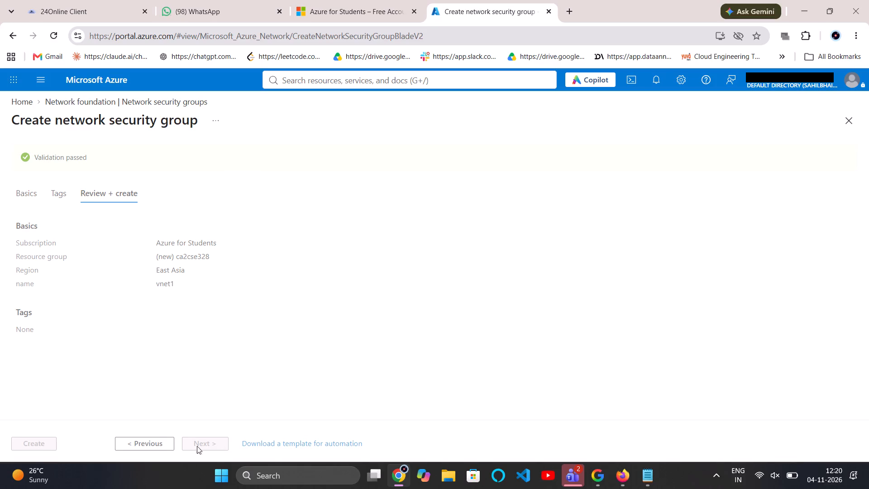
pyautogui.click(187, 437)
pyautogui.click(154, 444)
pyautogui.click(53, 35)
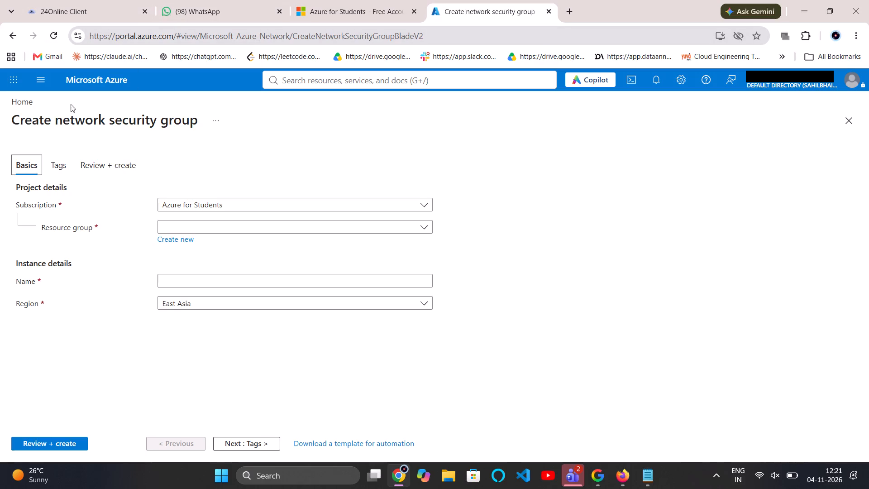
# Return to the Azure portal's home page and open the list of network security groups.
pyautogui.click(44, 84)
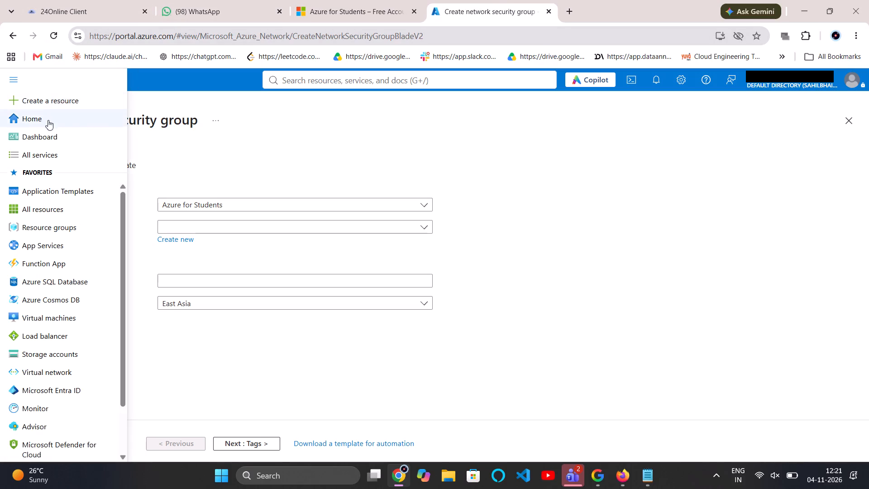
pyautogui.click(46, 121)
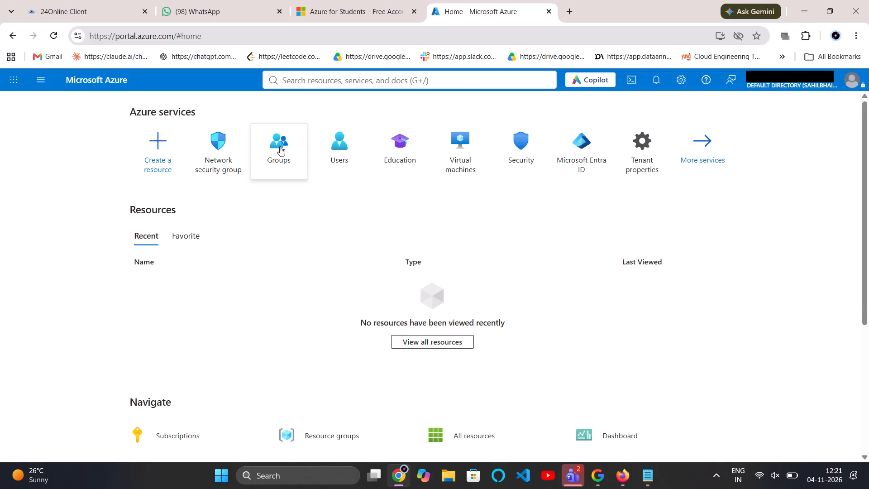
pyautogui.click(217, 160)
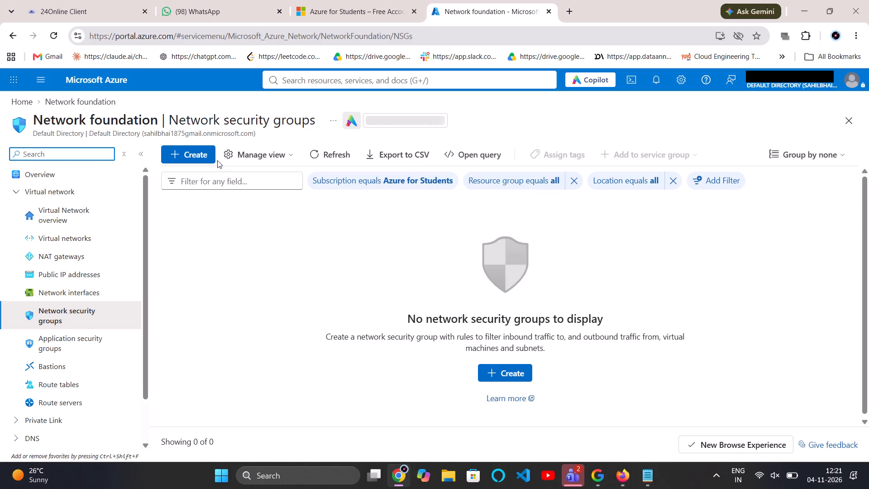
# Refresh the network security groups list several times to check for vnet1.
pyautogui.click(334, 156)
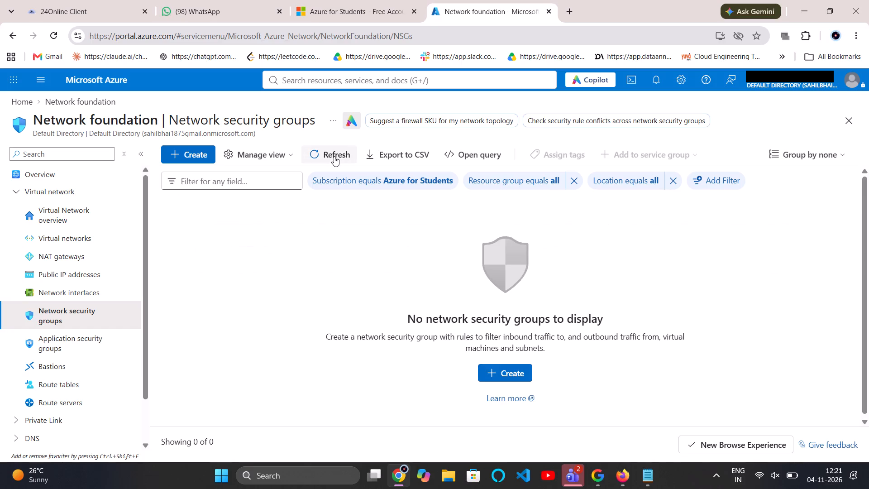
pyautogui.click(334, 156)
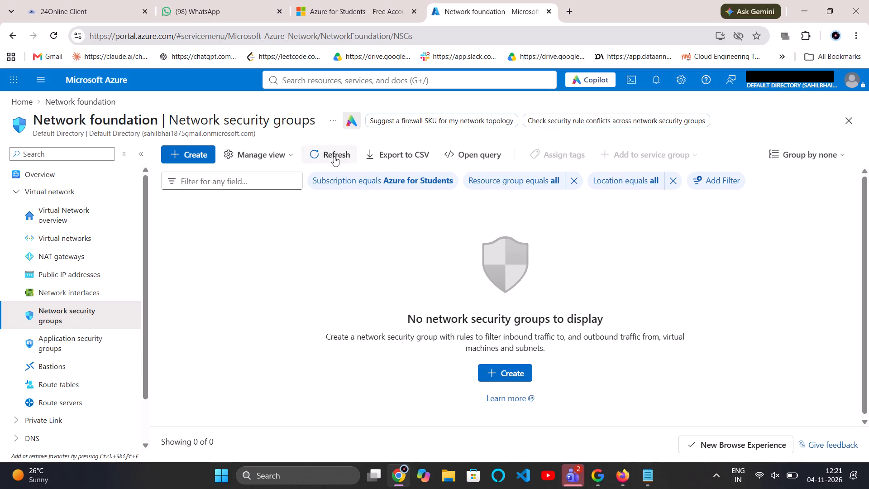
pyautogui.tripleClick(334, 156)
pyautogui.click(334, 156)
pyautogui.scroll(-2, 444, 352)
pyautogui.click(345, 148)
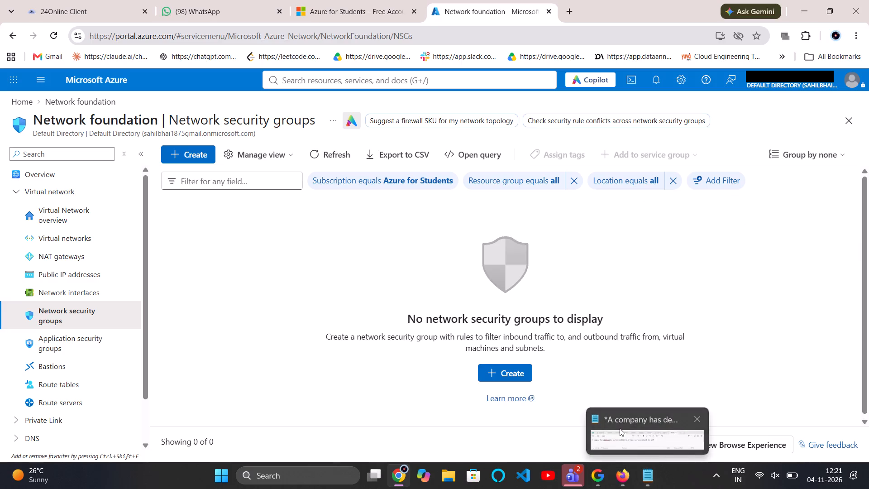
# Bring the Notepad scenario note into view and continue its sentence after "the adm" with "iantrion wants to control".
pyautogui.click(620, 428)
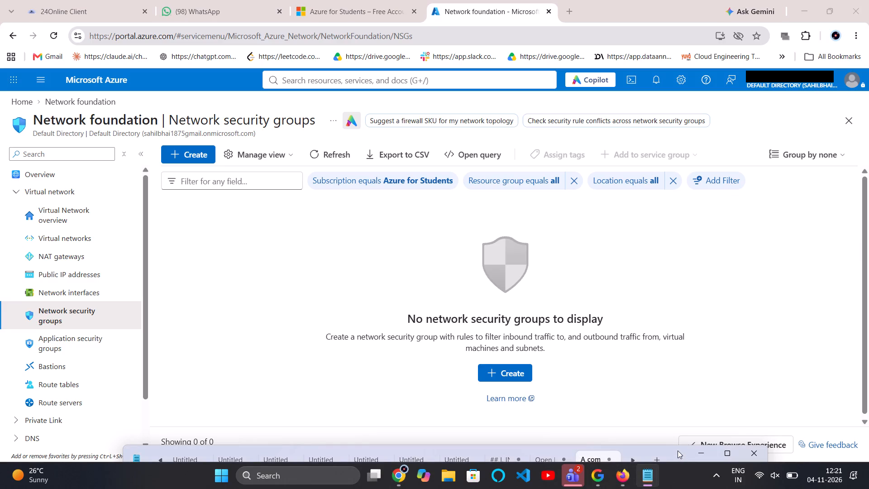
pyautogui.moveTo(678, 451); pyautogui.dragTo(674, 384)
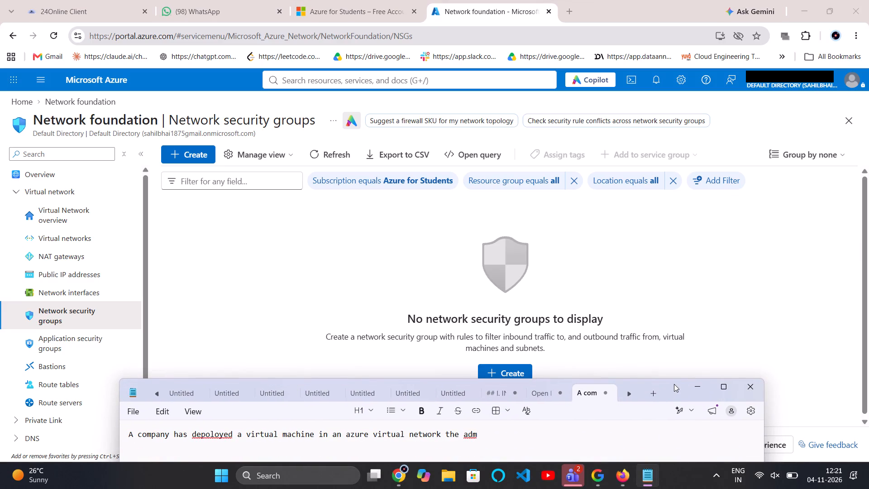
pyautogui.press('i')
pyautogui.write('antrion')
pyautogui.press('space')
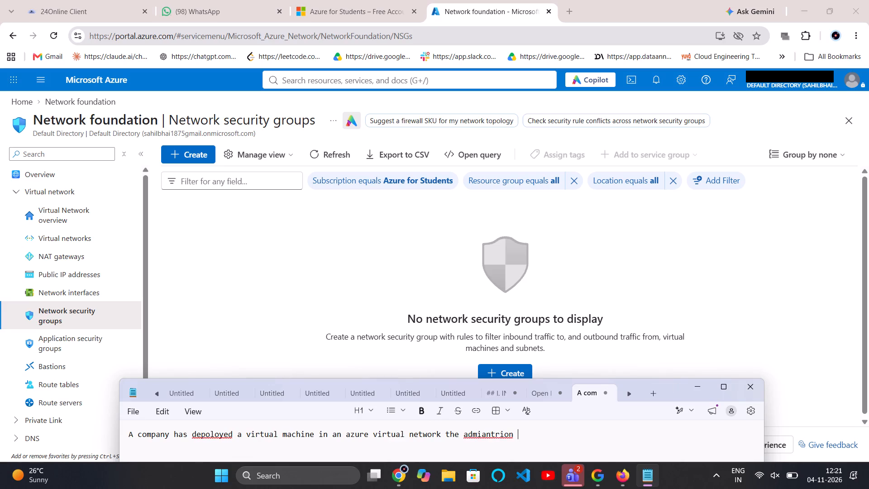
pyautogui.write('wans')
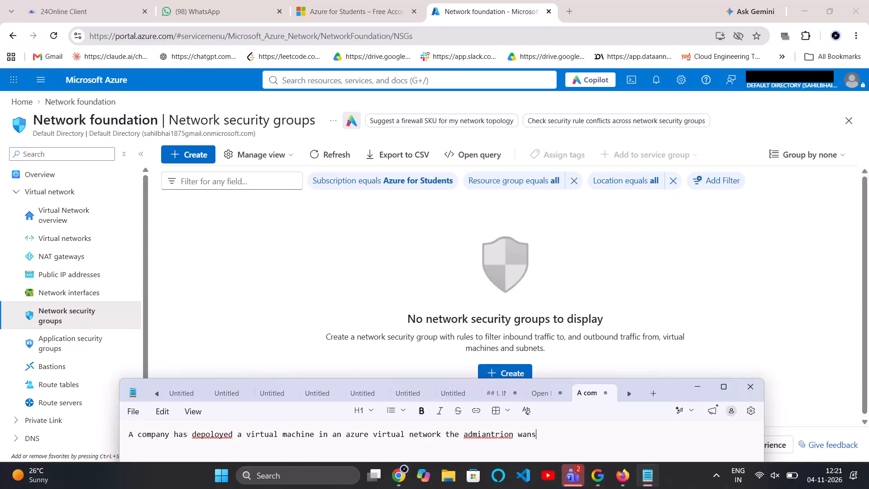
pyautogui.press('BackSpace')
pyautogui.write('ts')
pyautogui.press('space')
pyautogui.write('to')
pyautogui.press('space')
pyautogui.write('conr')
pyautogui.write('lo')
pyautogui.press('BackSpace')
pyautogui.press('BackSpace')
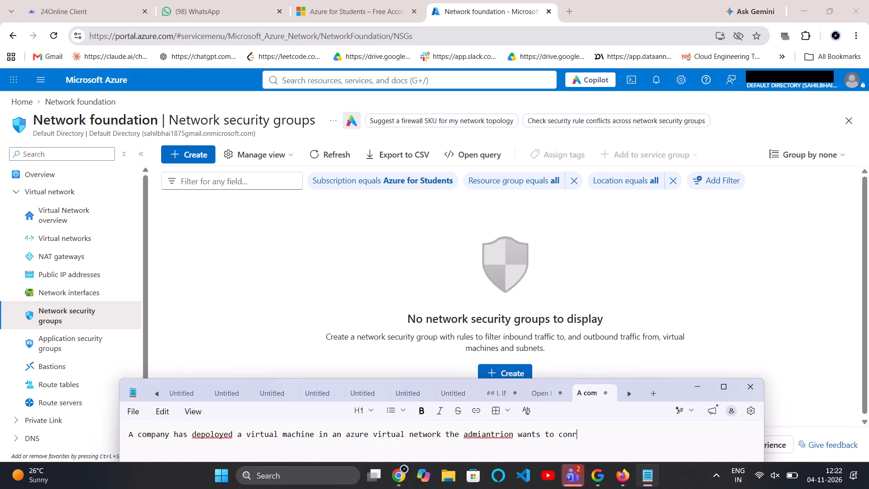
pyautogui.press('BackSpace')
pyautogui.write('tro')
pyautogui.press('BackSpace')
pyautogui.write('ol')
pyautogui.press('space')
# Continue the scenario sentence in Notepad with "iinbound and outbound network traffic to the".
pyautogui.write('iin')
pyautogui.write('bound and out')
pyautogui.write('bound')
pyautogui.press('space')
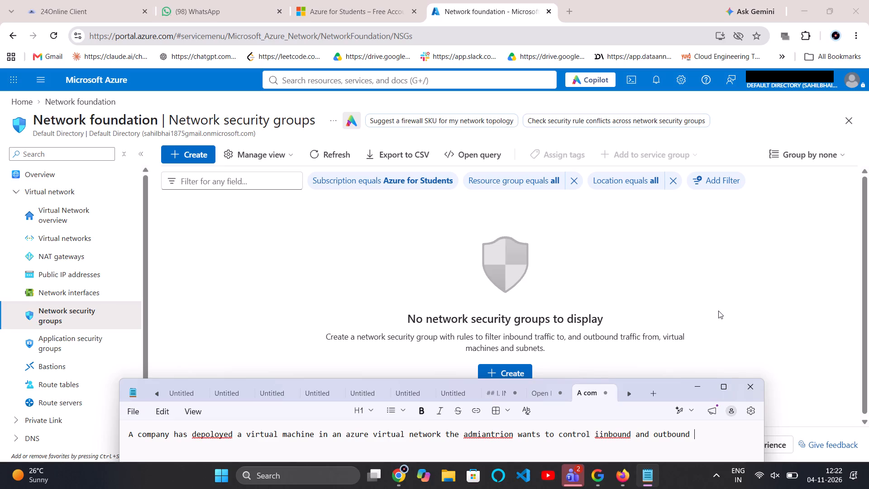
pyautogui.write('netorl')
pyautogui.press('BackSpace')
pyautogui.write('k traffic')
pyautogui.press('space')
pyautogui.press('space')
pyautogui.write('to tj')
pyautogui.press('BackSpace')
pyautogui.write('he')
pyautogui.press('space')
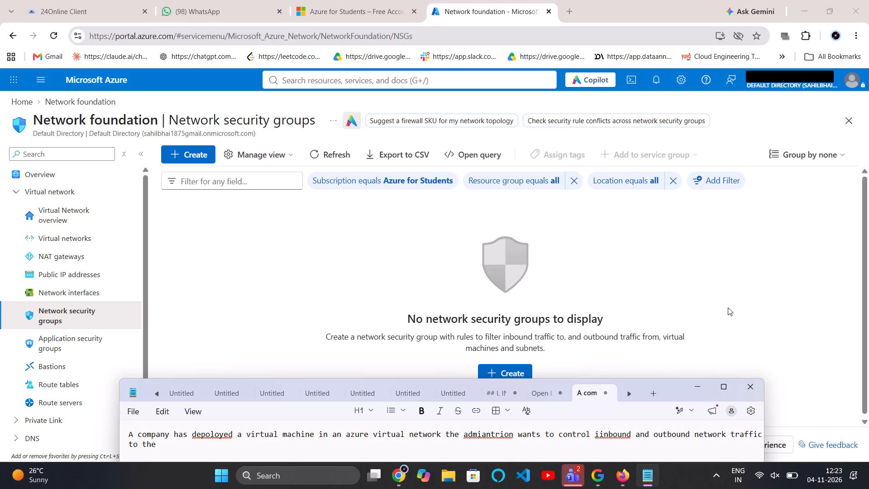
# Move the Notepad window out of the way of the network security groups list.
pyautogui.moveTo(679, 387); pyautogui.dragTo(702, 461)
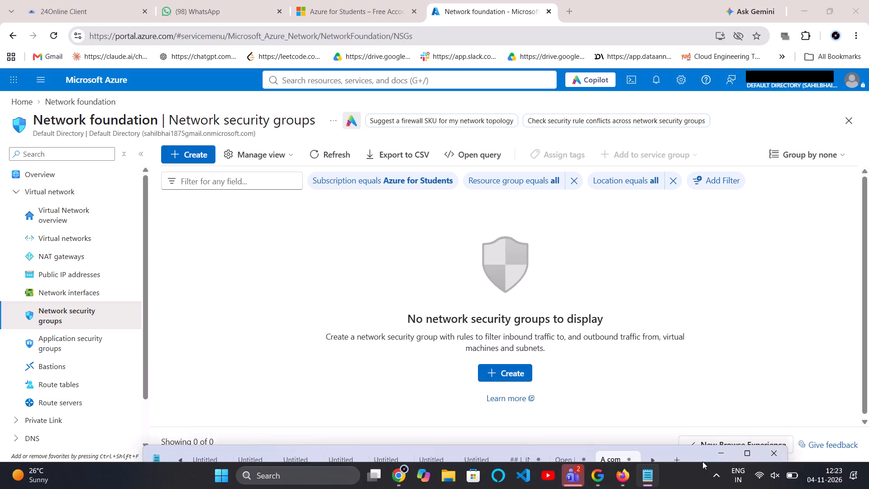
pyautogui.click(728, 446)
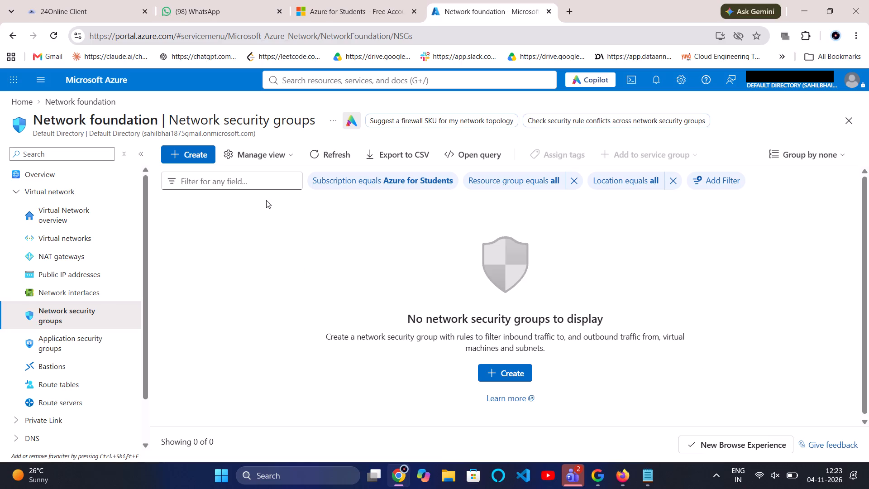
# Create a network security group named ca2azure in the existing resource group ca2cse328.
pyautogui.click(180, 157)
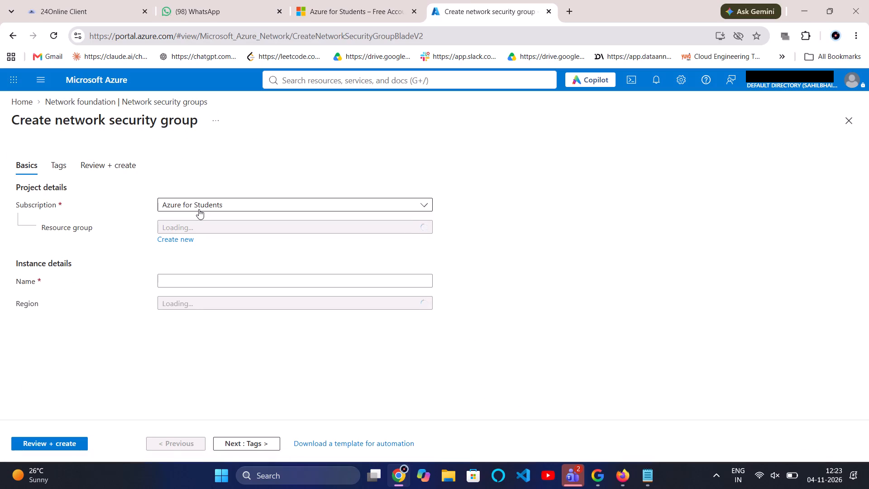
pyautogui.click(200, 223)
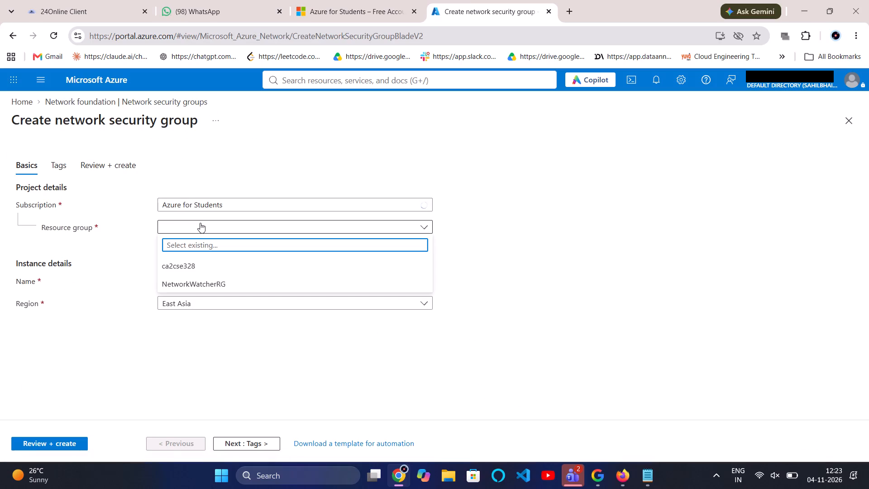
pyautogui.click(198, 264)
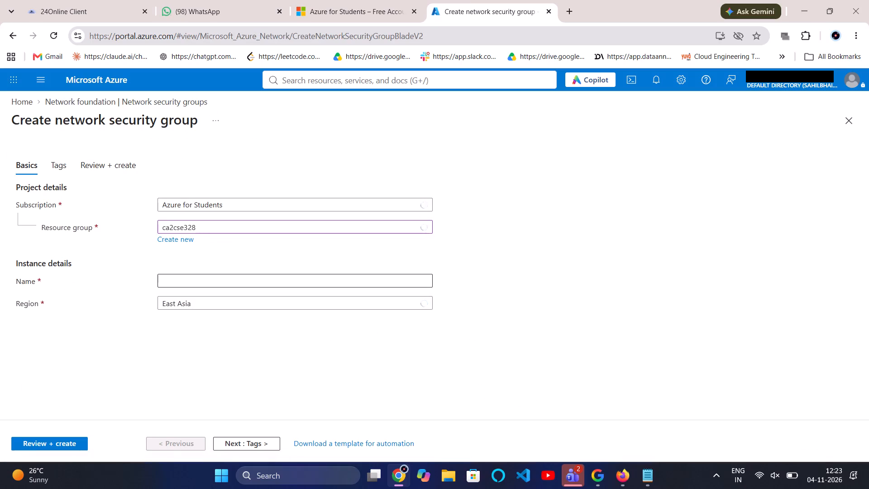
pyautogui.click(198, 280)
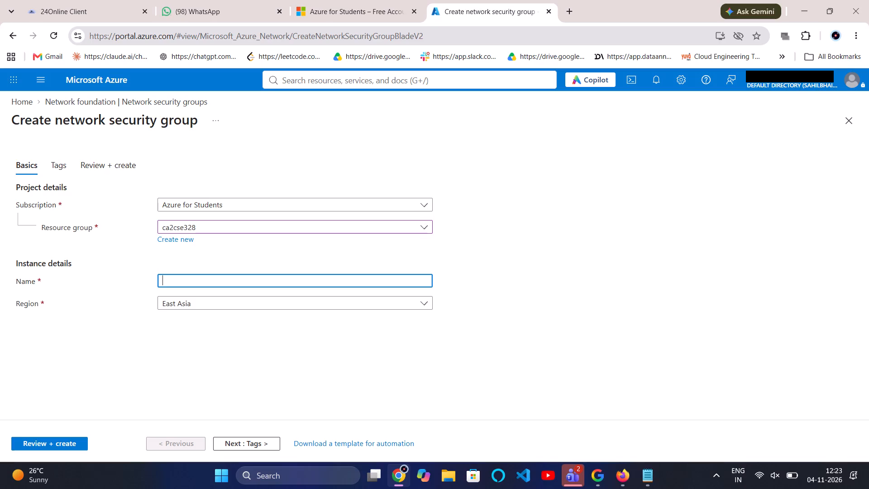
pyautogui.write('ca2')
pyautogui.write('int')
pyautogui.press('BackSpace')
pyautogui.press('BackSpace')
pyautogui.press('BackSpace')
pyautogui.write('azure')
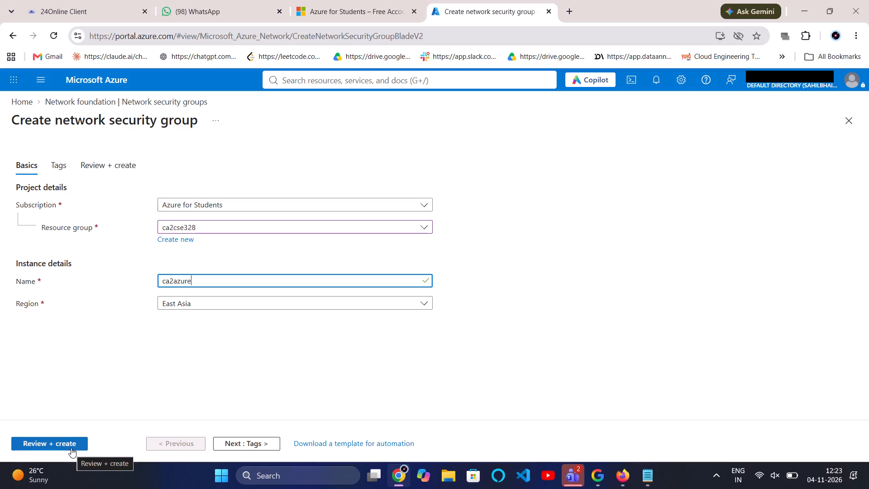
pyautogui.click(71, 448)
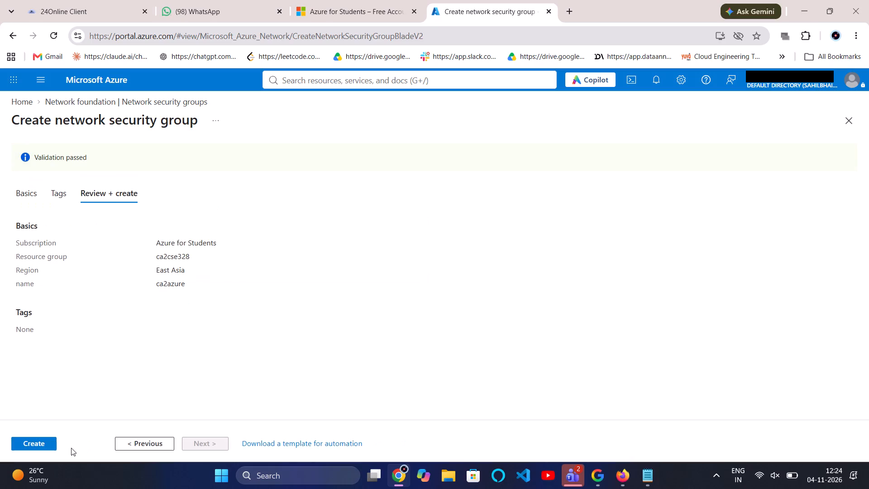
pyautogui.click(55, 444)
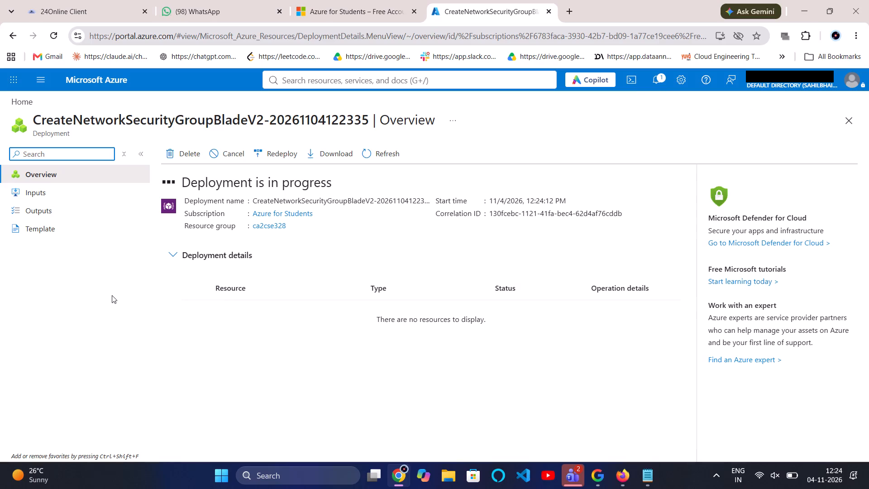
# Capture a screen snip of the deployment overview page, leaving out the browser's tab strip and address bar.
pyautogui.press('shift+super+s')
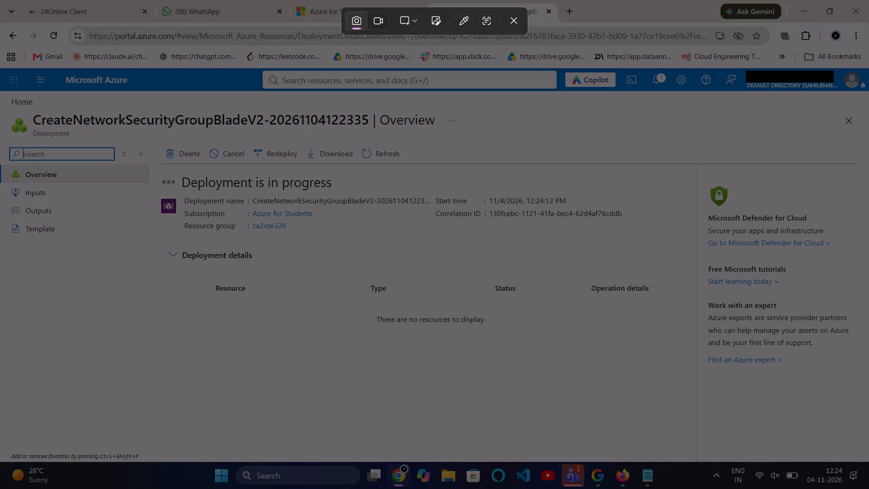
pyautogui.moveTo(0, 47); pyautogui.dragTo(670, 430)
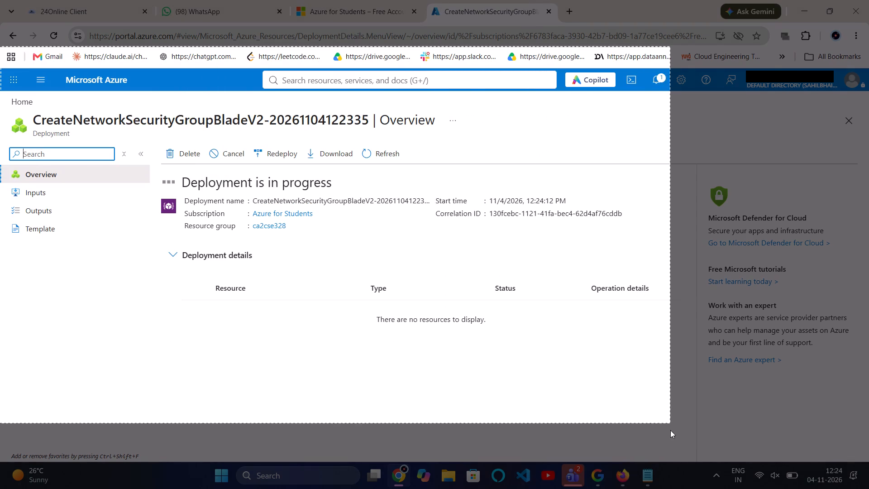
pyautogui.moveTo(670, 430); pyautogui.dragTo(868, 460)
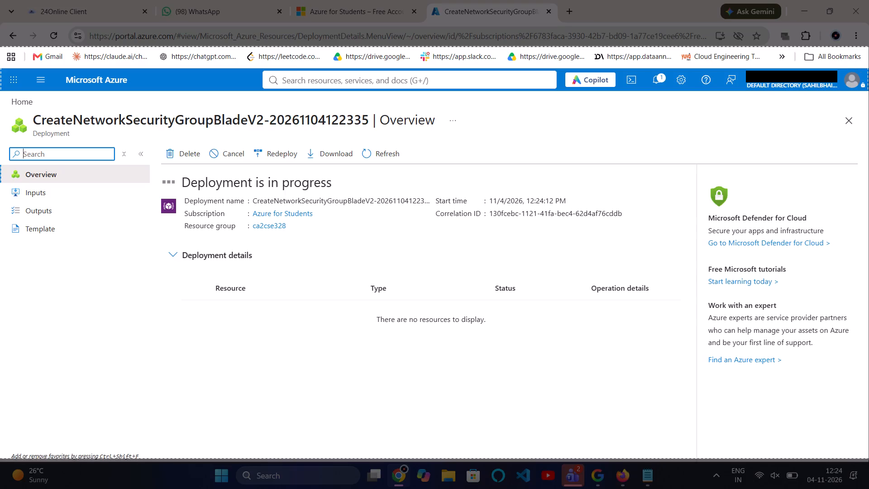
pyautogui.moveTo(868, 460); pyautogui.dragTo(868, 488)
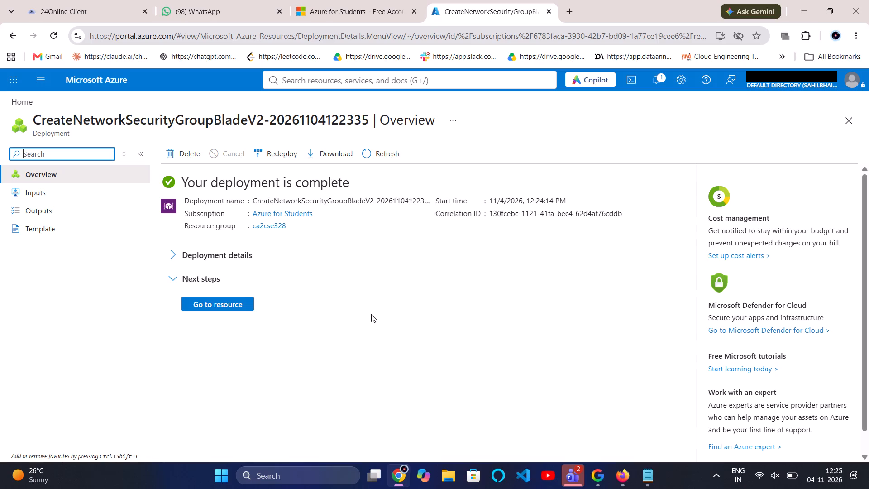
# Open network security group ca2azure from the network security groups list and show its associated subnets.
pyautogui.click(392, 83)
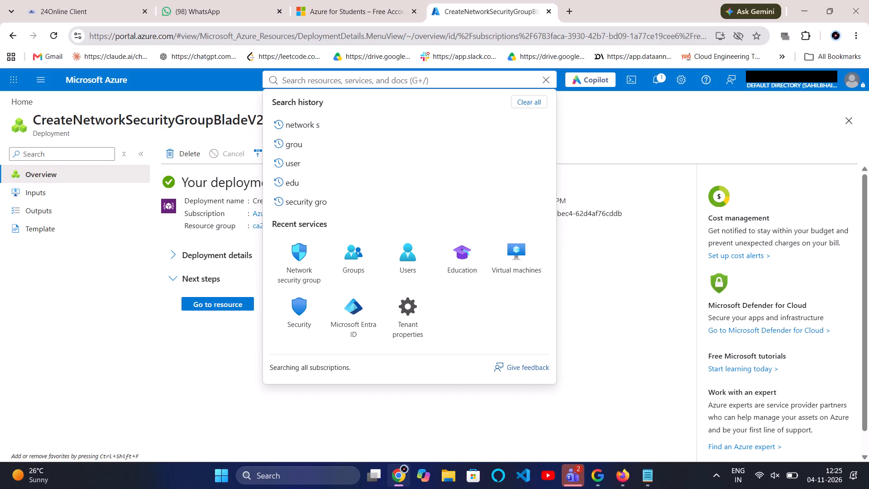
pyautogui.click(300, 255)
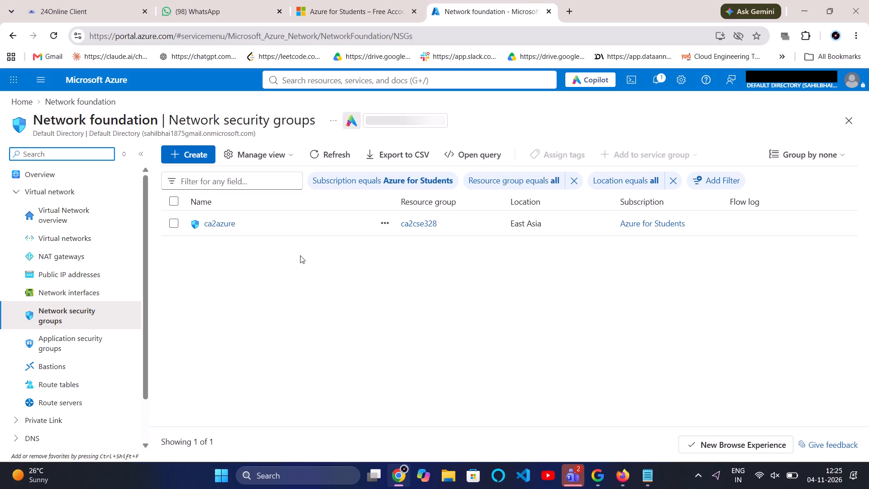
pyautogui.click(221, 225)
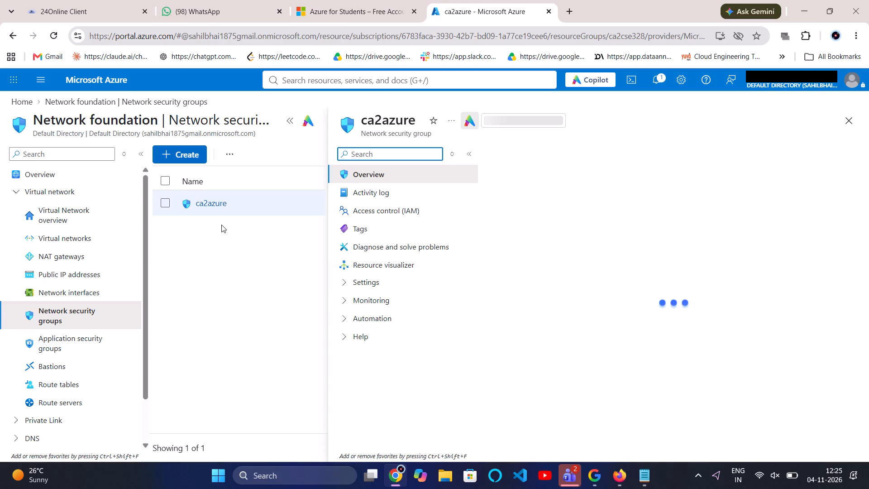
pyautogui.click(339, 283)
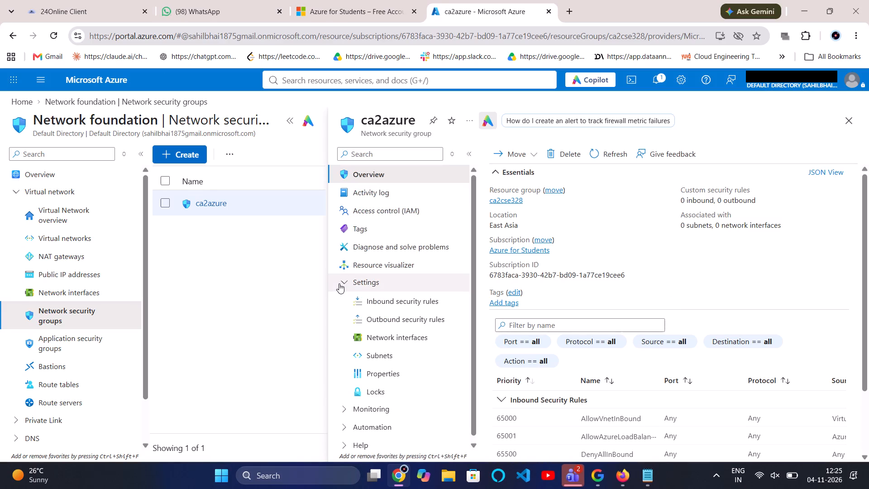
pyautogui.scroll(-1, 376, 342)
pyautogui.click(378, 351)
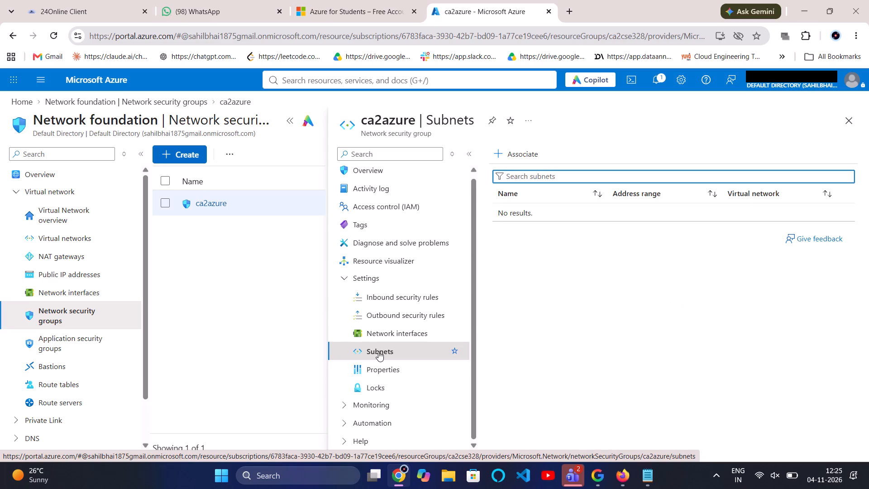
pyautogui.scroll(-1, 548, 322)
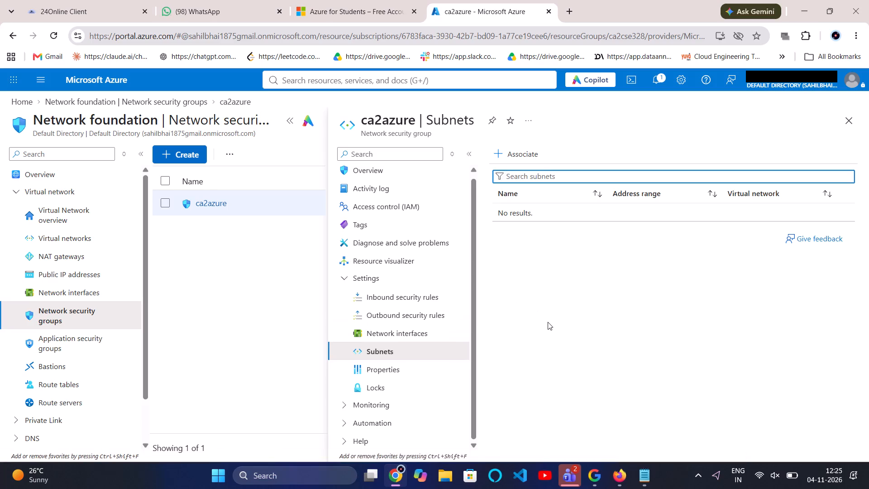
# Look through ca2azure's monitoring and settings entries, then show its inbound security rules and examine every column from priority to action.
pyautogui.scroll(-1, 548, 322)
pyautogui.scroll(-3, 429, 404)
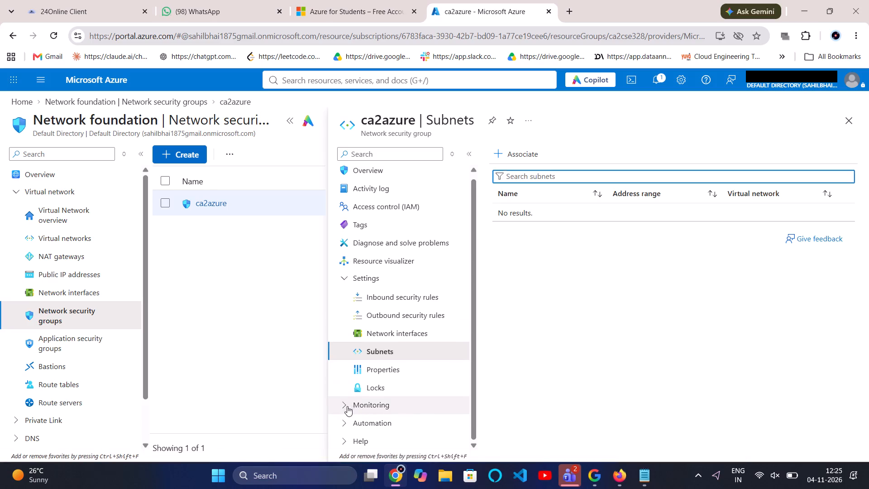
pyautogui.click(347, 406)
pyautogui.scroll(-3, 347, 406)
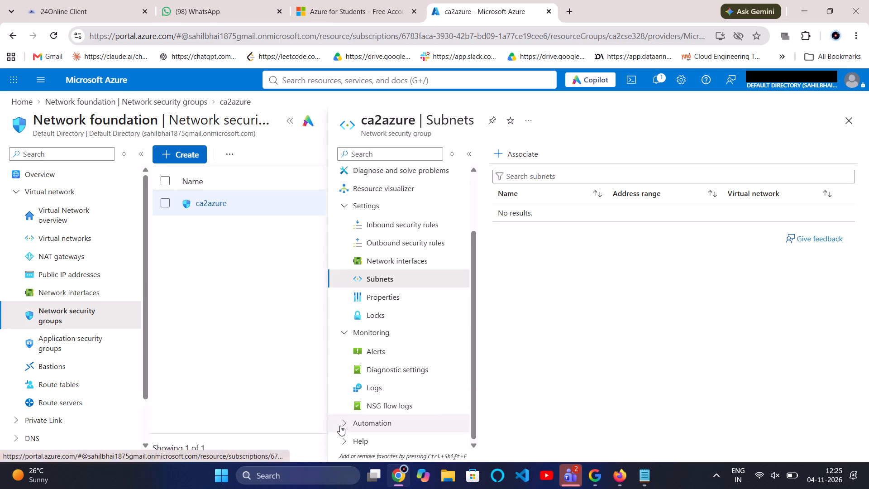
pyautogui.scroll(2, 390, 319)
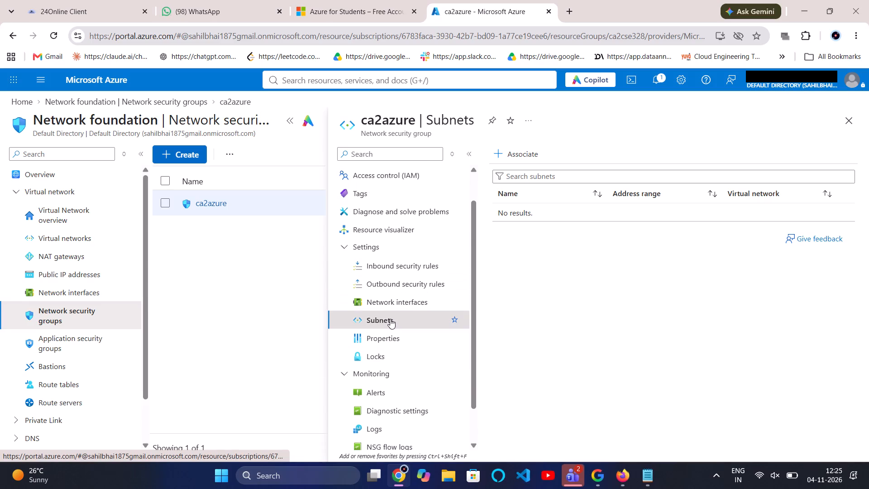
pyautogui.click(393, 270)
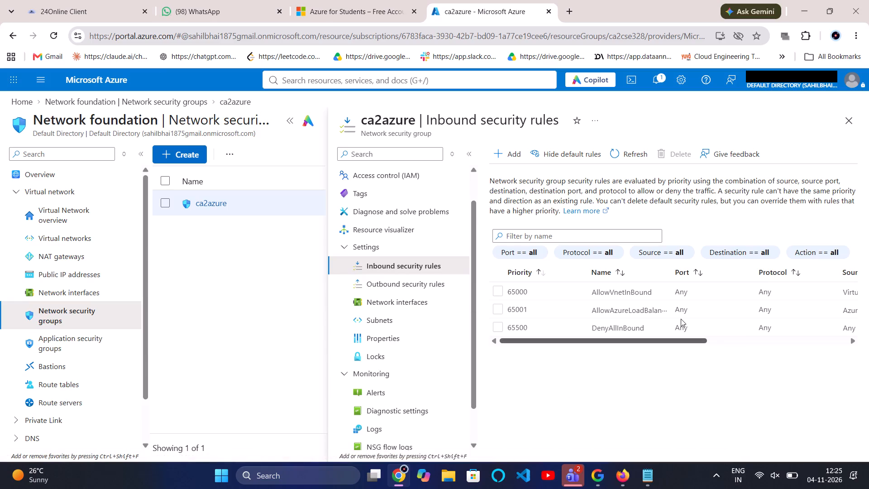
pyautogui.hscroll(3, 681, 319)
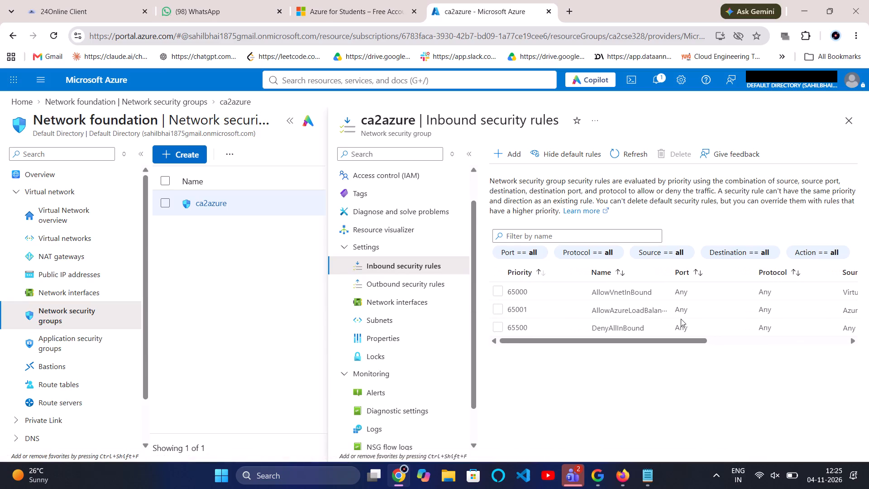
pyautogui.hscroll(-2, 775, 295)
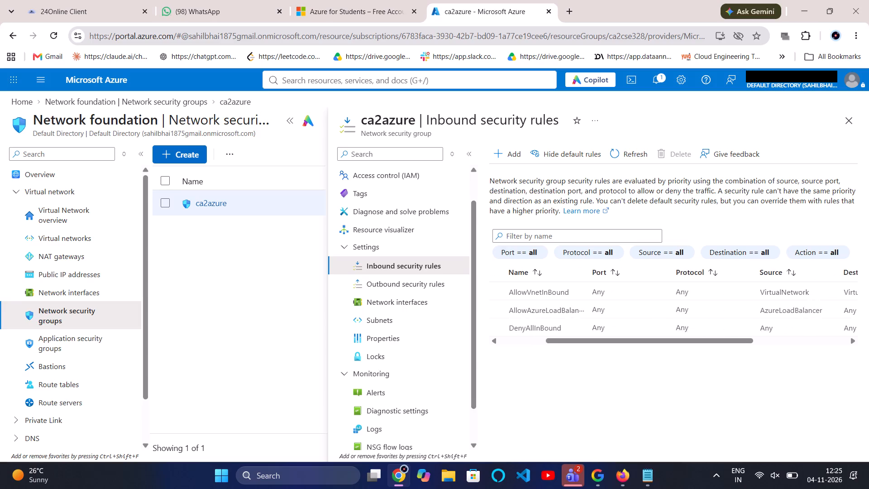
pyautogui.hscroll(-6, 775, 295)
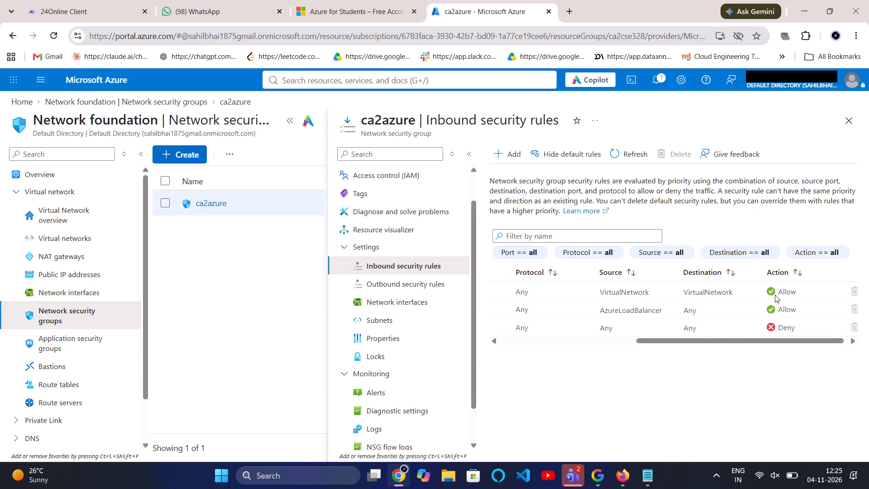
pyautogui.hscroll(-2, 775, 295)
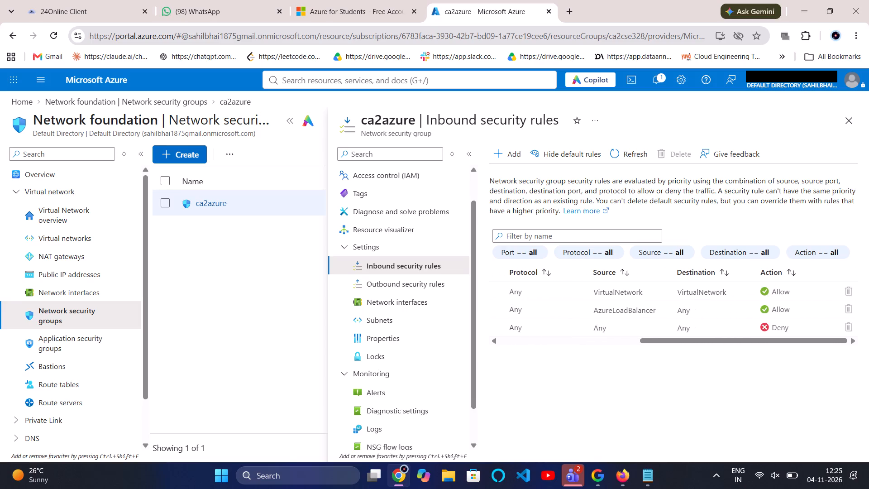
pyautogui.hscroll(8, 711, 292)
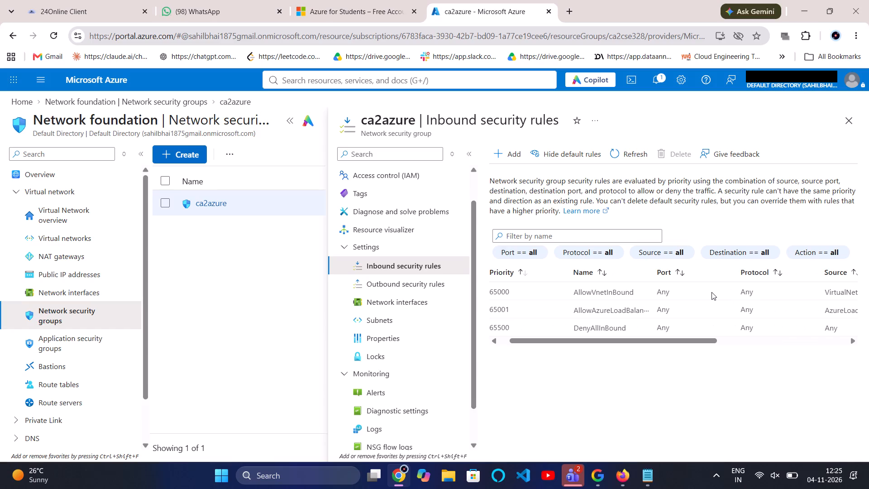
# Capture a screen snip of ca2azure's inbound security rules page, leaving out the browser's tab strip, address bar and the taskbar.
pyautogui.press('shift+super+s')
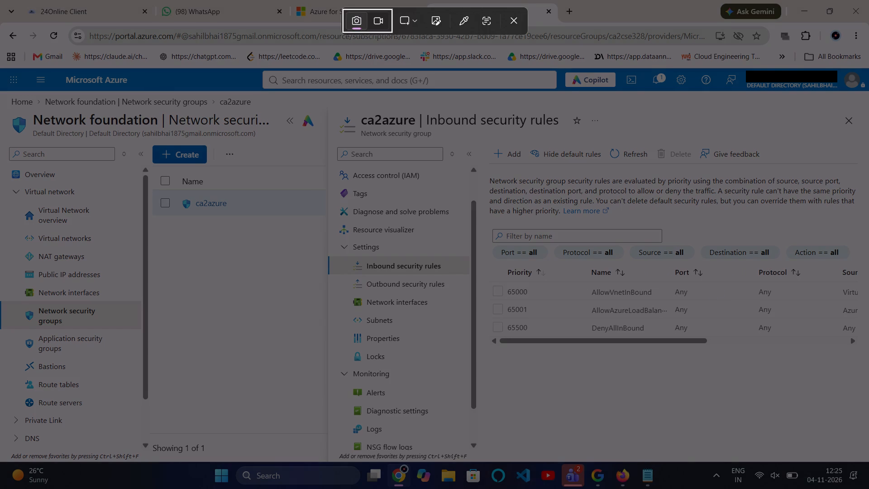
pyautogui.moveTo(0, 69); pyautogui.dragTo(757, 470)
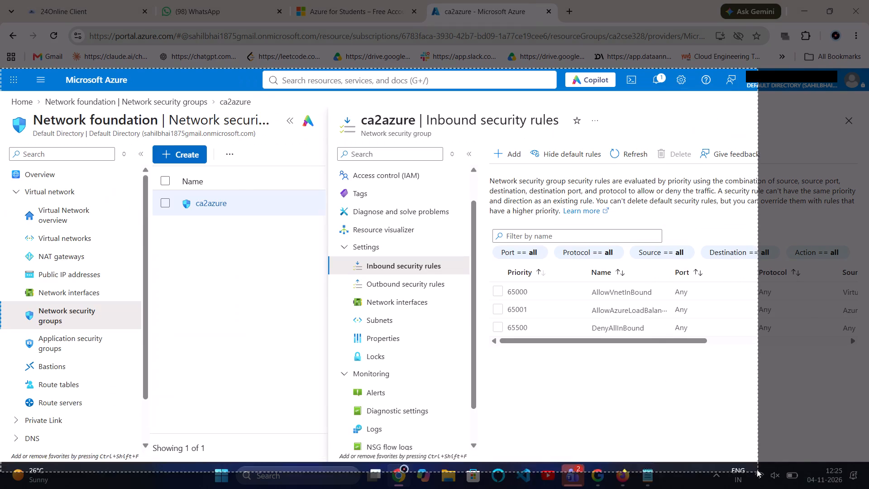
pyautogui.moveTo(757, 470); pyautogui.dragTo(868, 461)
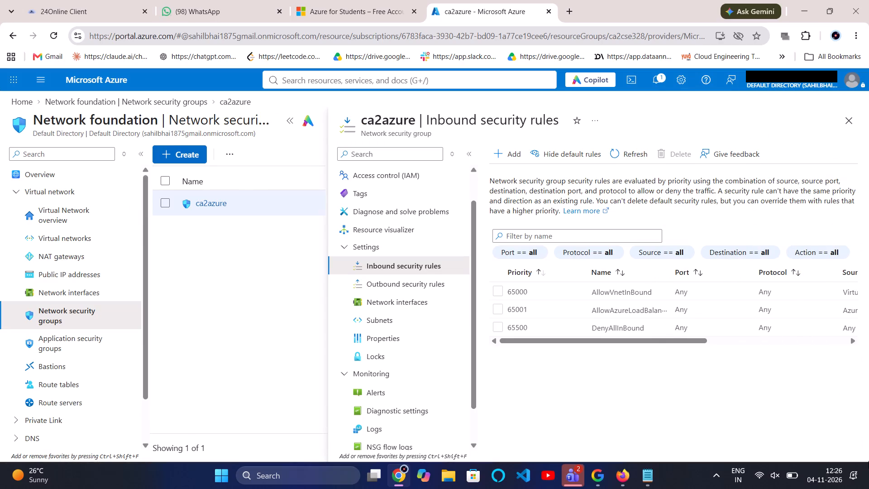
# Add an inbound security rule named ca2 to ca2azure, keeping the default source, destination port 8080, Allow action and priority 100.
pyautogui.click(514, 160)
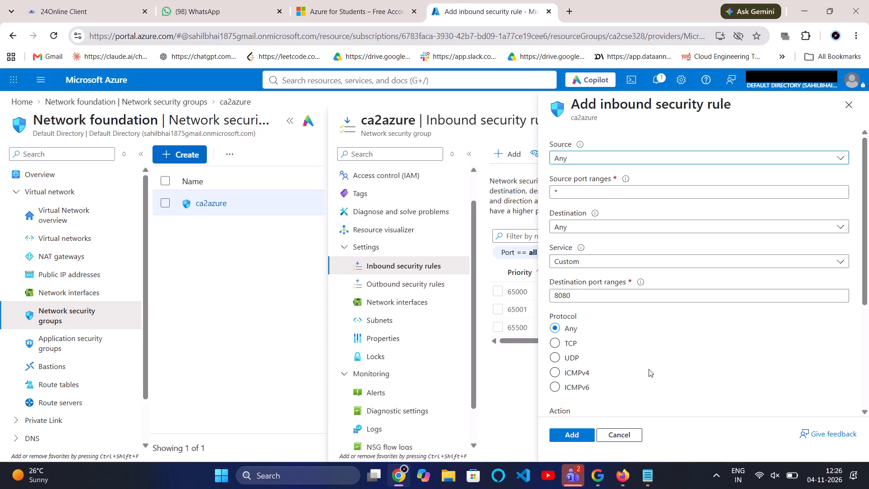
pyautogui.scroll(-2, 631, 389)
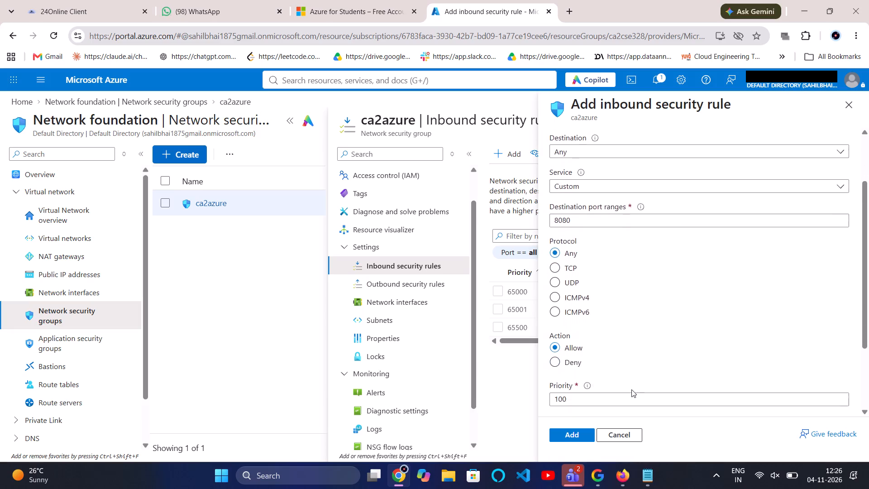
pyautogui.scroll(-4, 631, 389)
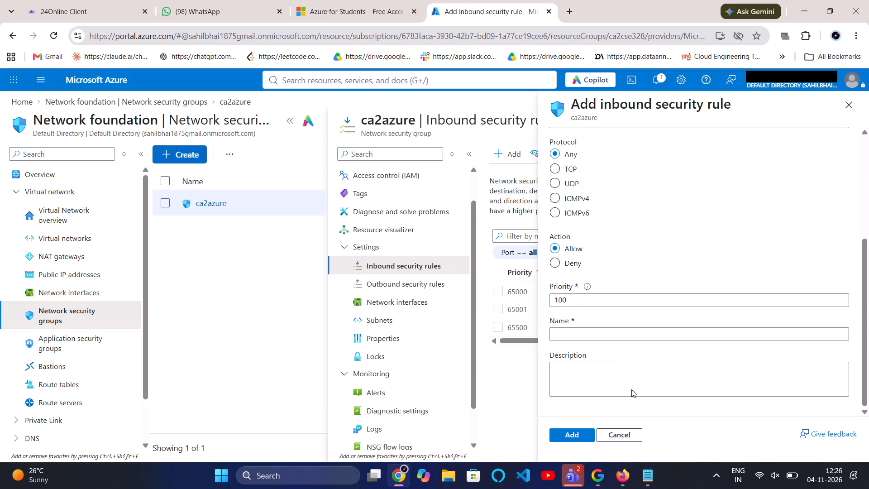
pyautogui.scroll(-3, 631, 389)
pyautogui.scroll(-1, 612, 251)
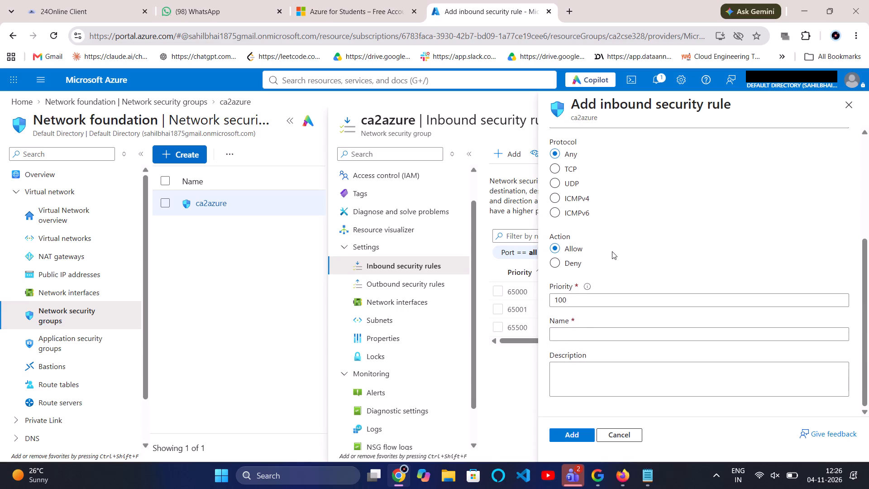
pyautogui.scroll(-1, 612, 251)
pyautogui.scroll(6, 611, 260)
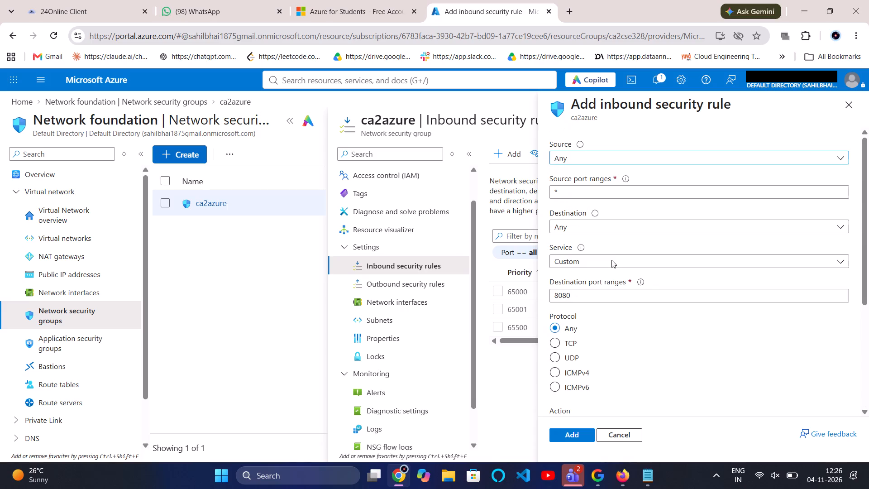
pyautogui.click(590, 159)
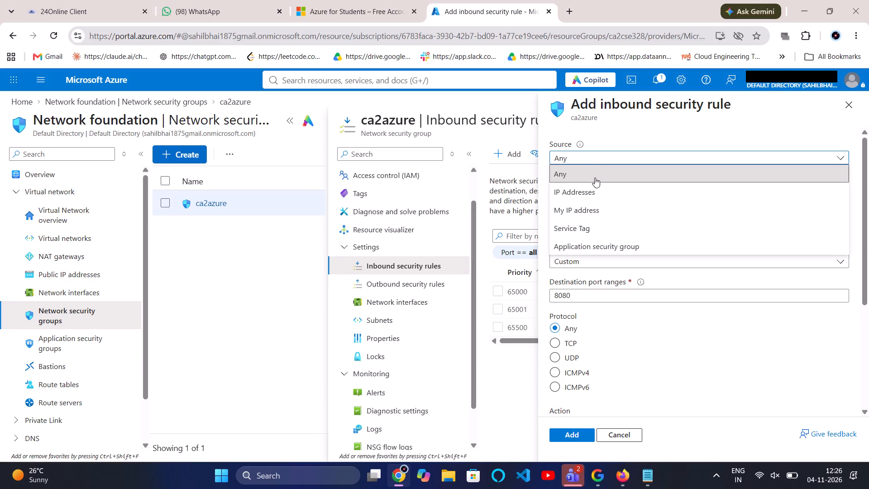
pyautogui.click(614, 118)
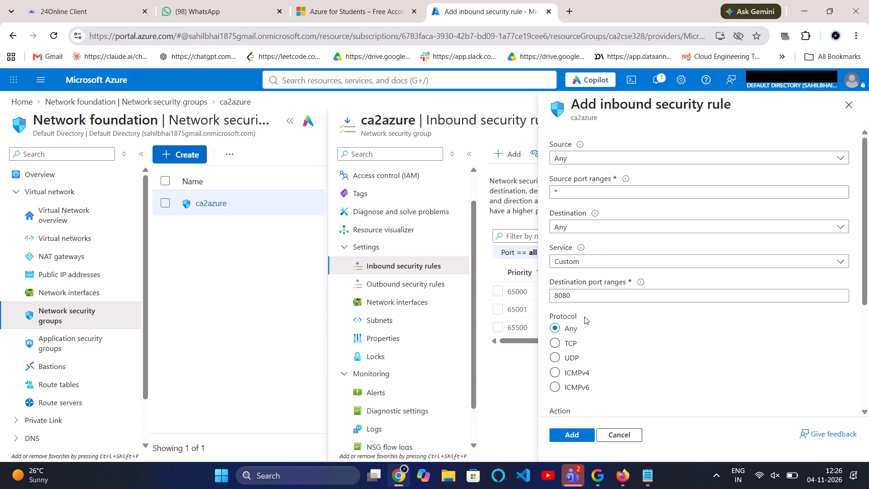
pyautogui.scroll(-4, 585, 323)
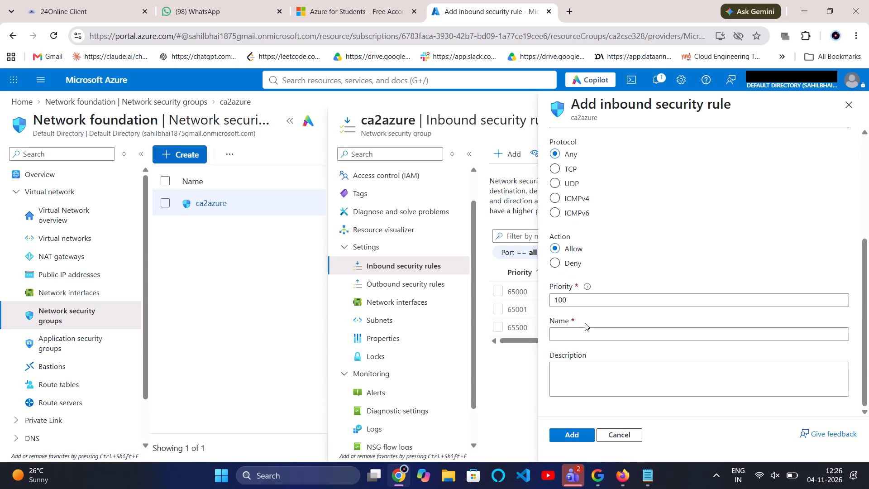
pyautogui.click(573, 339)
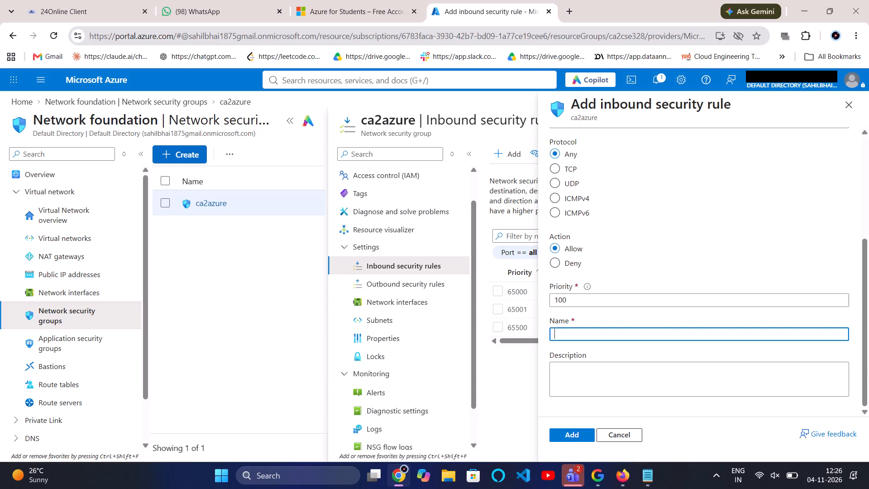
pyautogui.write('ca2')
pyautogui.click(579, 441)
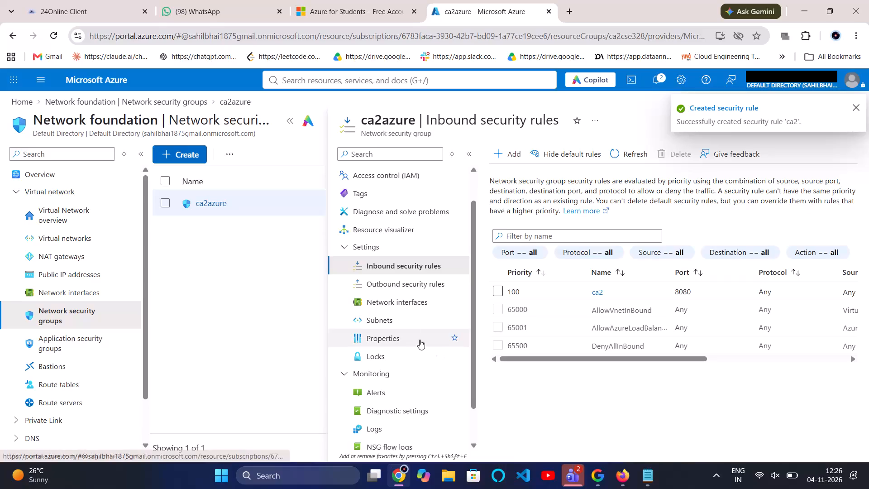
# Show ca2azure's outbound security rules and examine their ports, protocols, sources and destinations.
pyautogui.click(403, 286)
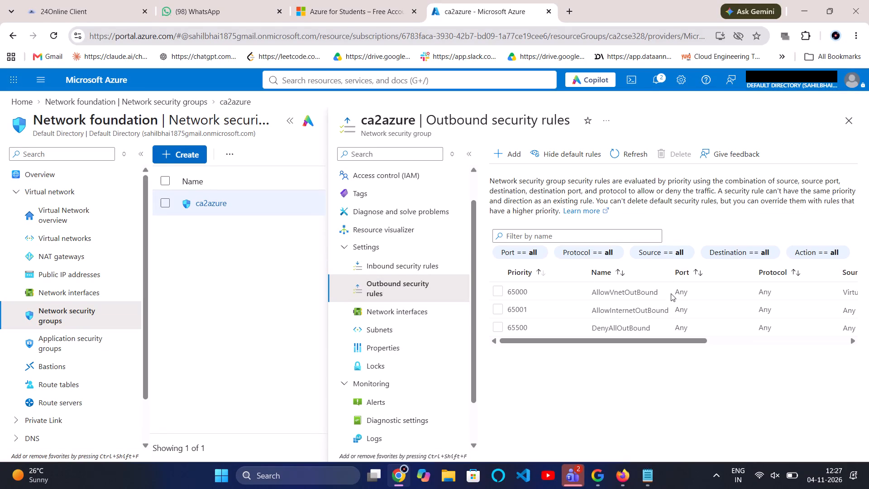
pyautogui.hscroll(-5, 671, 293)
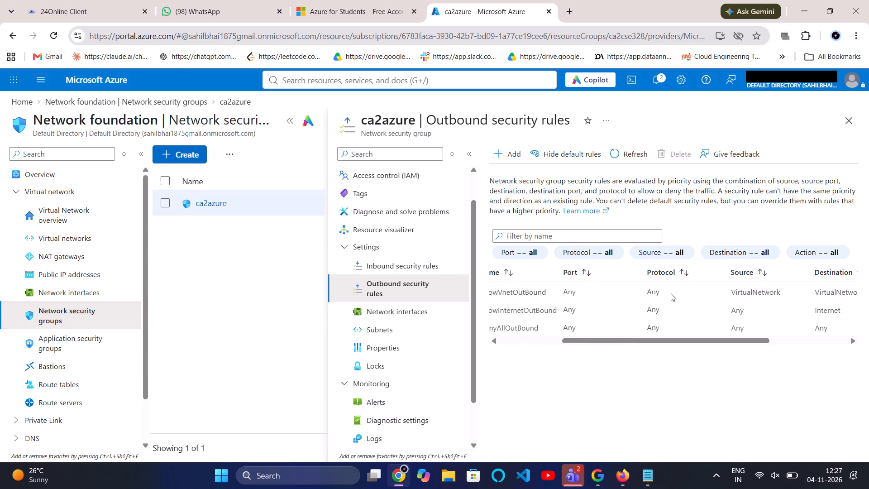
pyautogui.hscroll(-4, 671, 293)
pyautogui.hscroll(9, 671, 293)
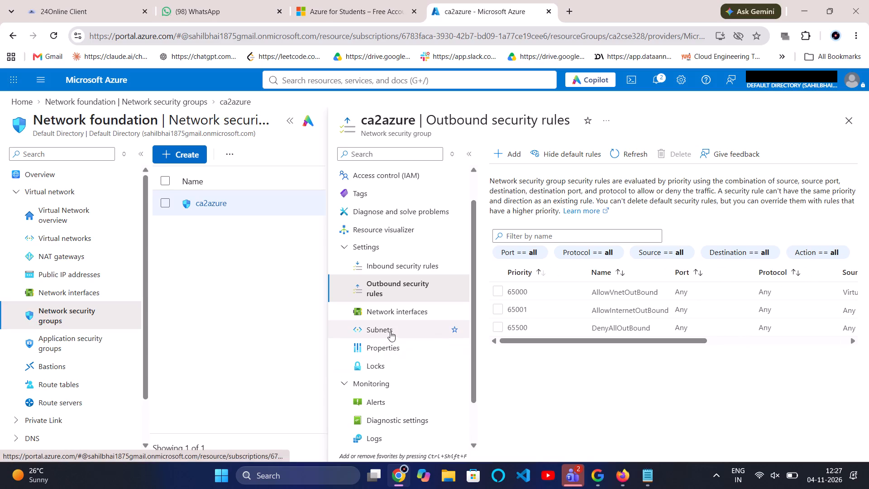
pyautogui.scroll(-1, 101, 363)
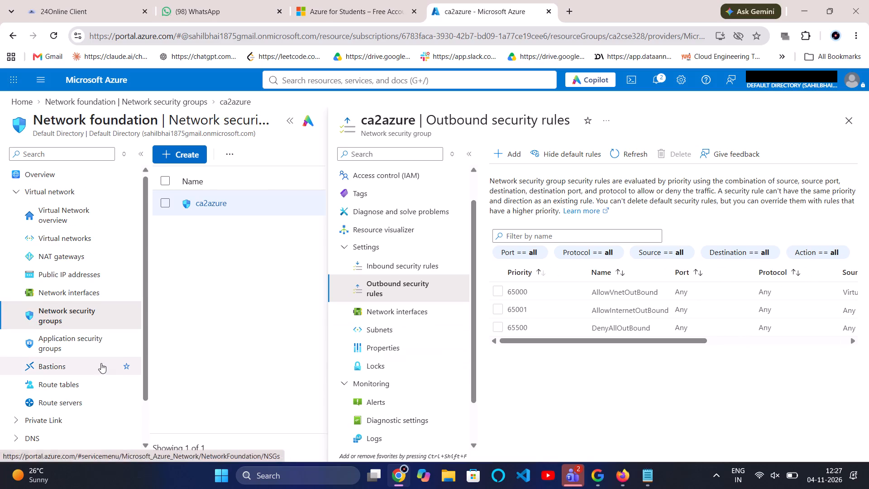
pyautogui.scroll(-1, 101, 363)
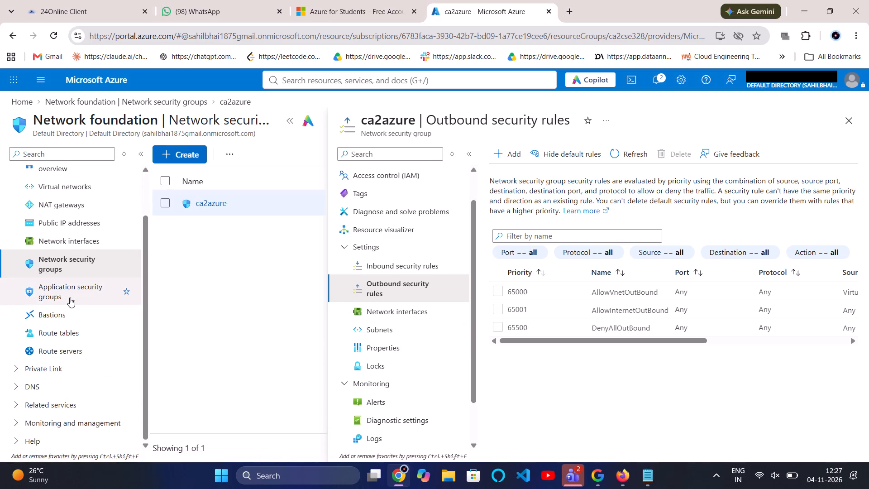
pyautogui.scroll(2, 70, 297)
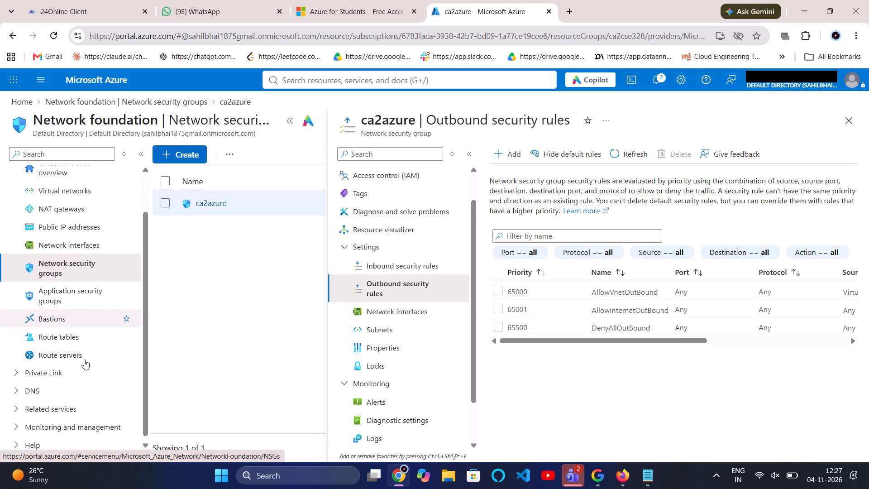
# Configure a new SSH key pair named ca2 in resource group ca2cse328, keeping the RSA format, and submit it for creation after review.
pyautogui.click(368, 84)
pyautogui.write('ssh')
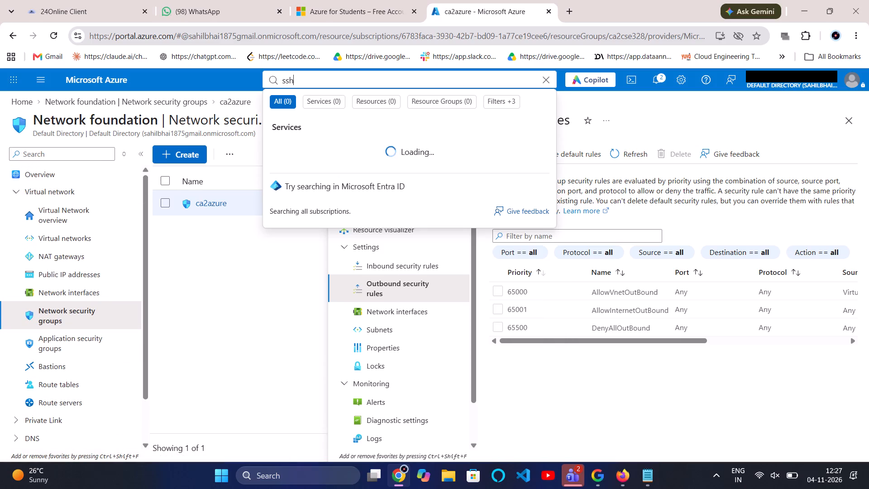
pyautogui.click(334, 153)
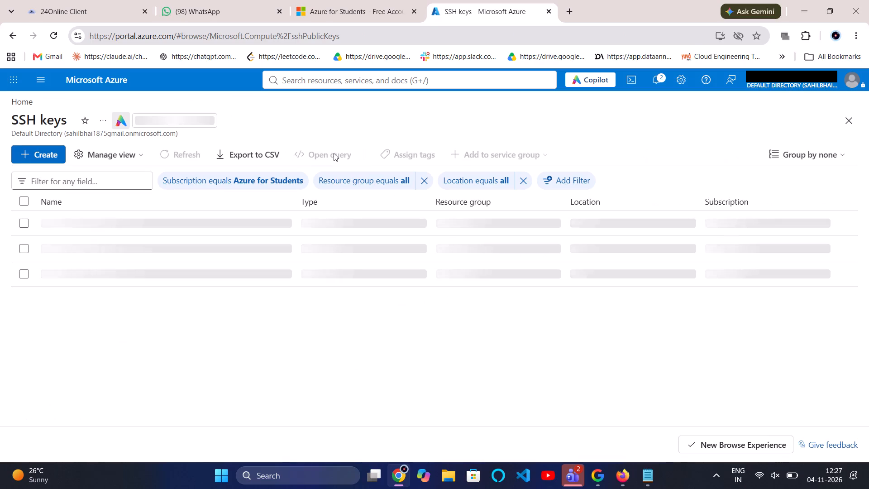
pyautogui.click(33, 154)
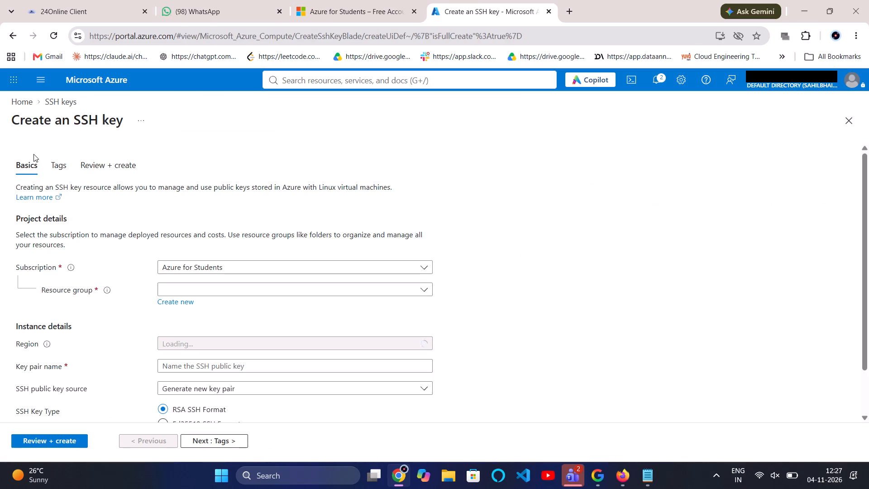
pyautogui.click(201, 286)
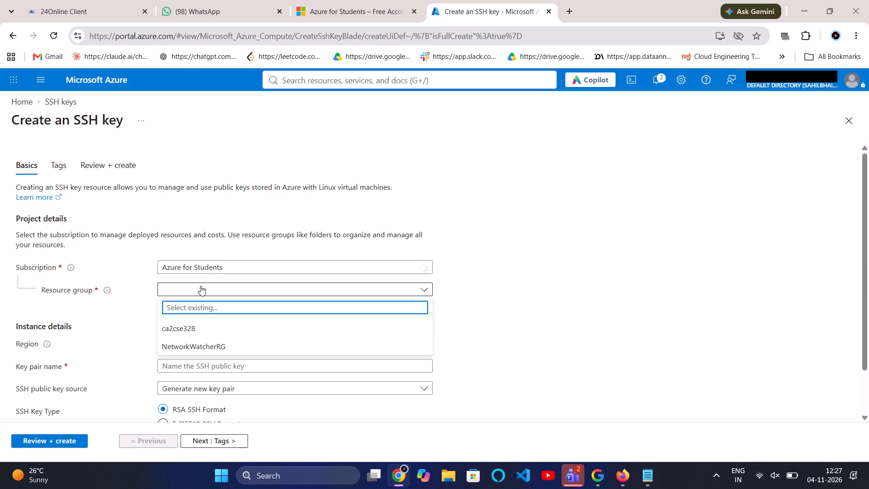
pyautogui.click(200, 330)
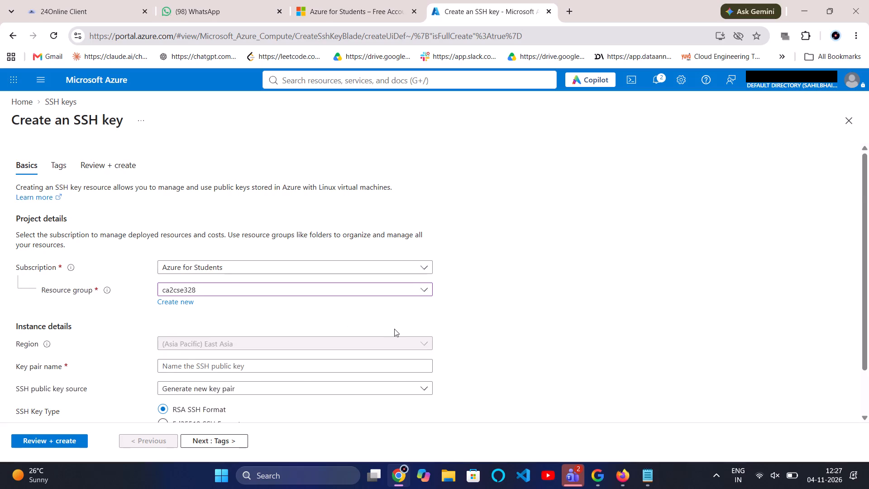
pyautogui.scroll(-1, 394, 329)
pyautogui.click(303, 308)
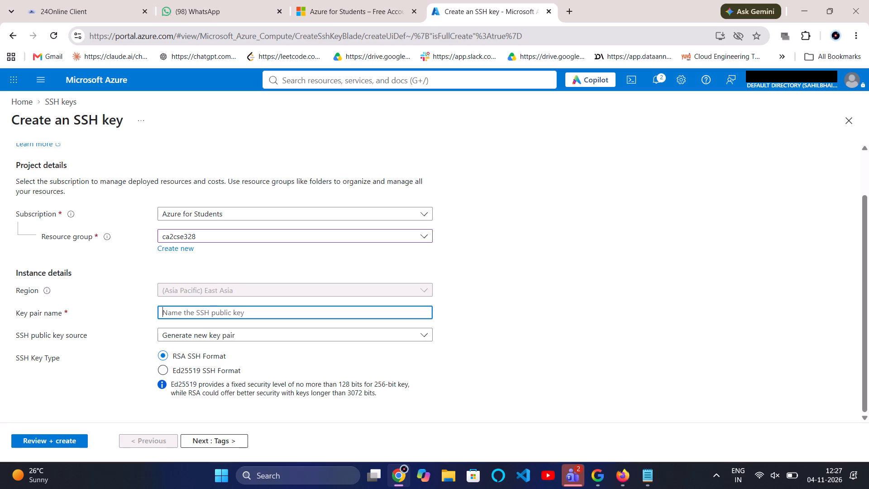
pyautogui.click(303, 308)
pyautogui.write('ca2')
pyautogui.scroll(-1, 304, 393)
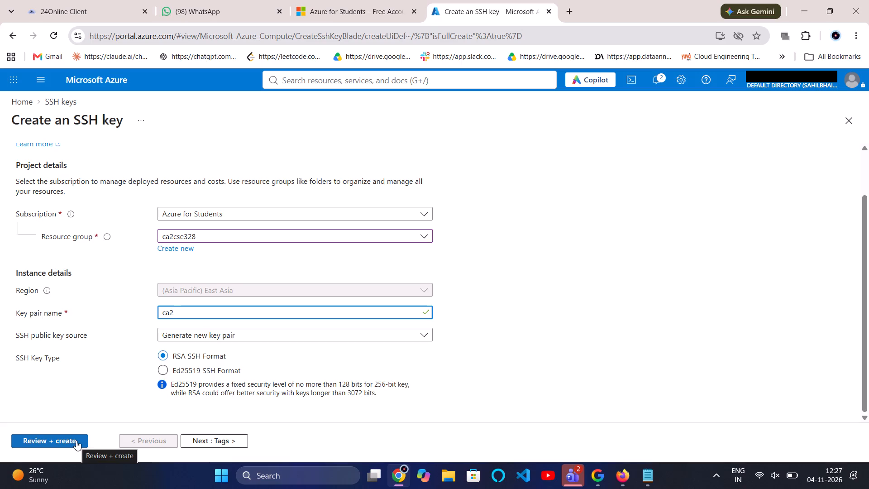
pyautogui.click(76, 441)
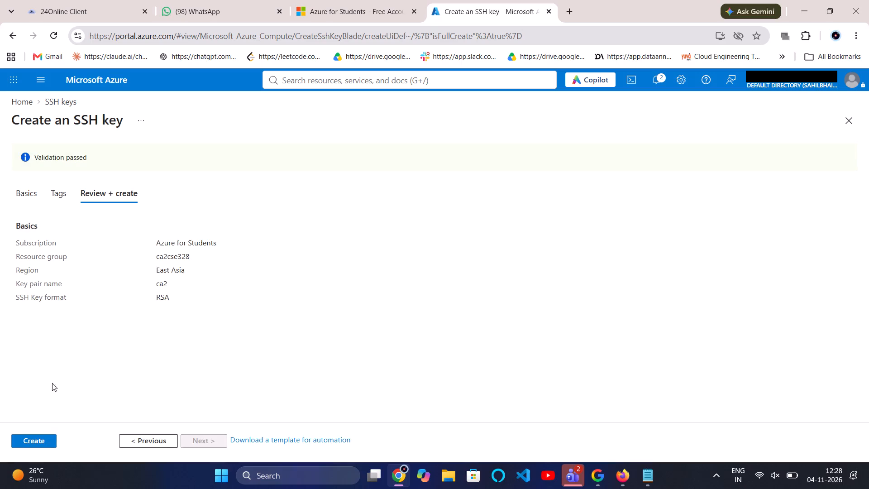
pyautogui.click(42, 439)
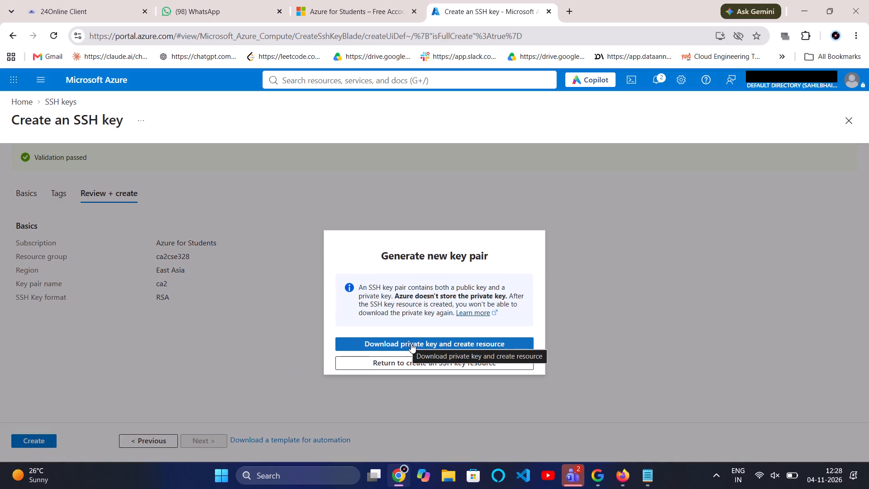
# Capture a screen snip of the Generate new key pair prompt and the page around it, leaving out the browser and portal header.
pyautogui.press('shift+super+s')
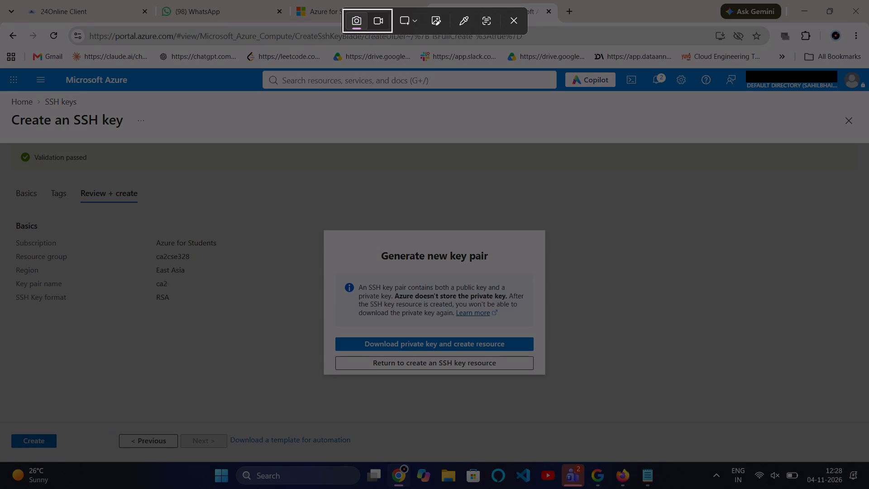
pyautogui.moveTo(0, 90); pyautogui.dragTo(868, 485)
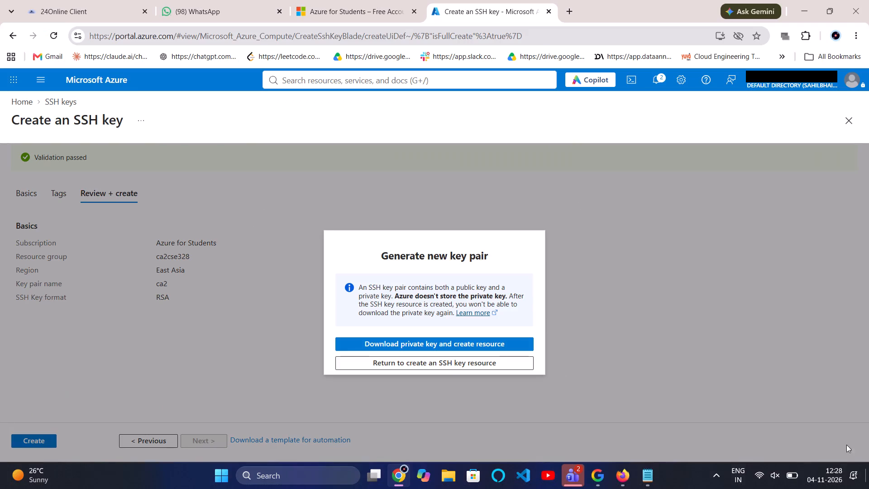
# Download the private key and create the ca2 SSH key resource.
pyautogui.click(454, 340)
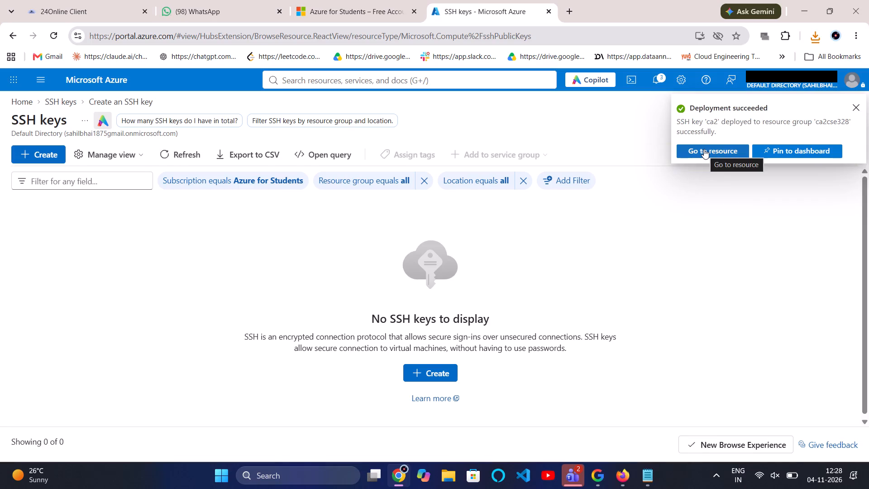
# Refresh the SSH keys list and capture a screen snip of it, leaving out the browser's tab strip and address bar.
pyautogui.click(181, 158)
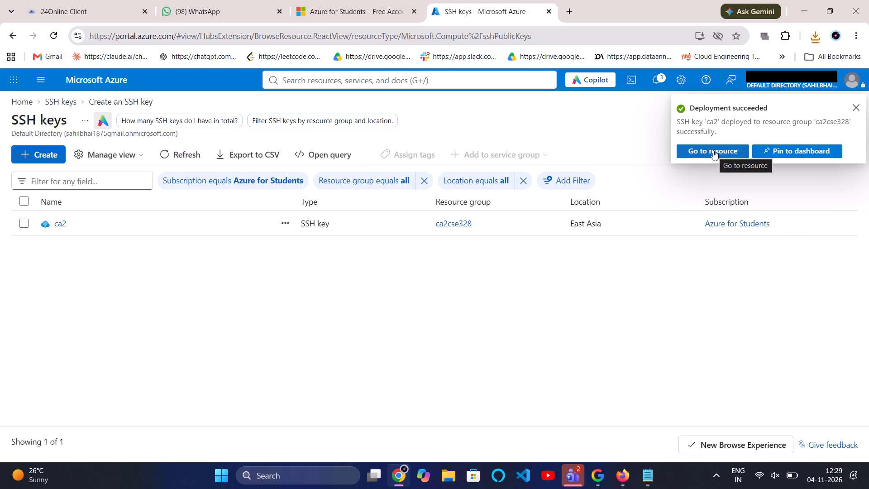
pyautogui.press('shift+super+s')
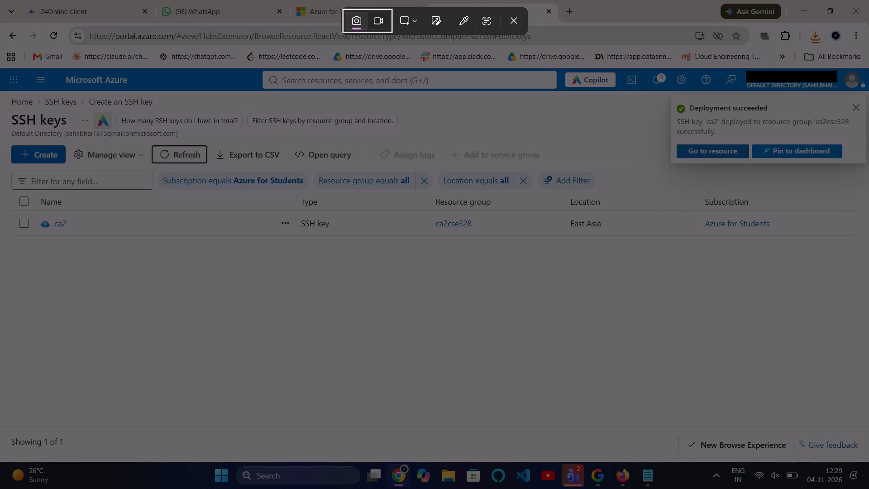
pyautogui.moveTo(0, 86); pyautogui.dragTo(868, 463)
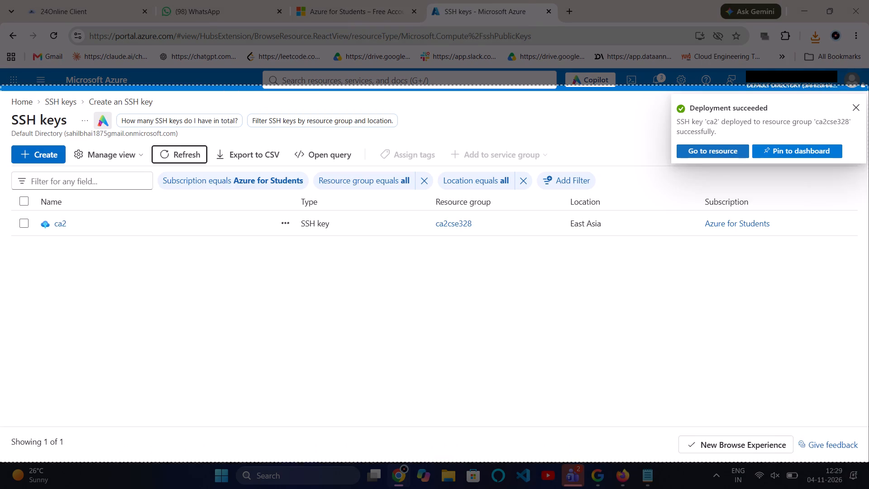
pyautogui.moveTo(868, 463); pyautogui.dragTo(868, 481)
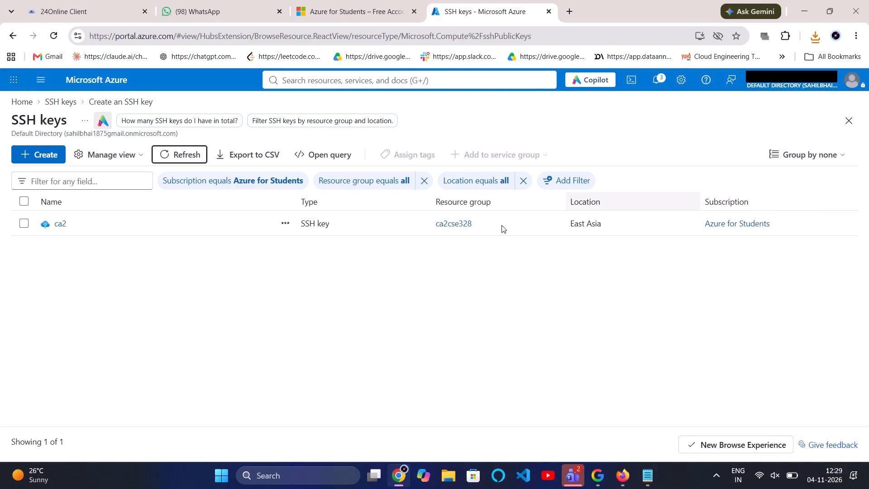
# Show the overview of the ca2 SSH key.
pyautogui.click(56, 221)
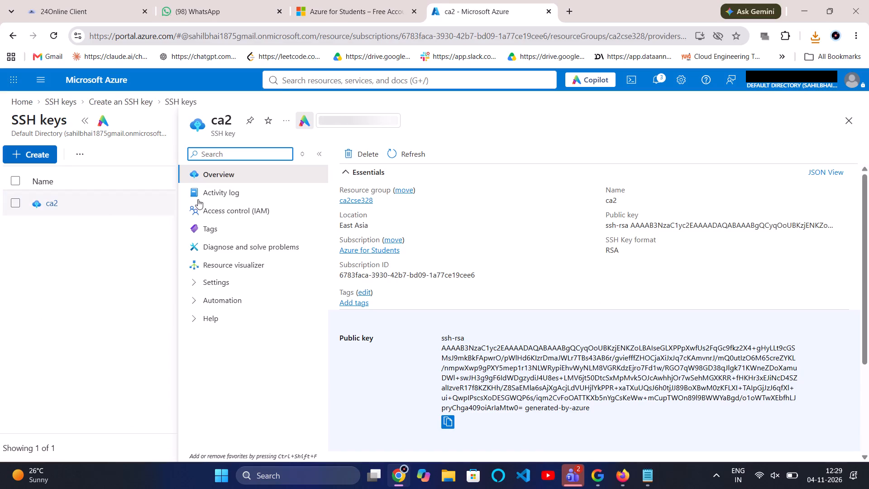
# Find the resource groups through the portal search, discarding unsaved edits, and examine the resources in ca2cse328.
pyautogui.click(314, 82)
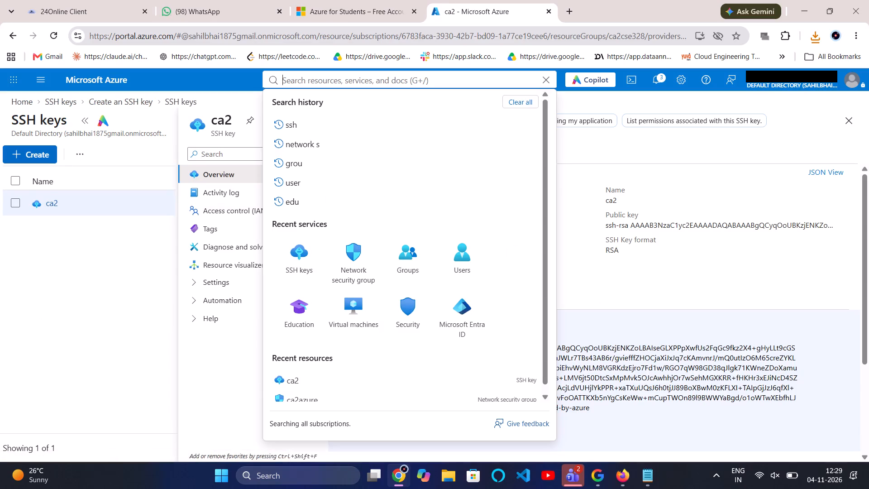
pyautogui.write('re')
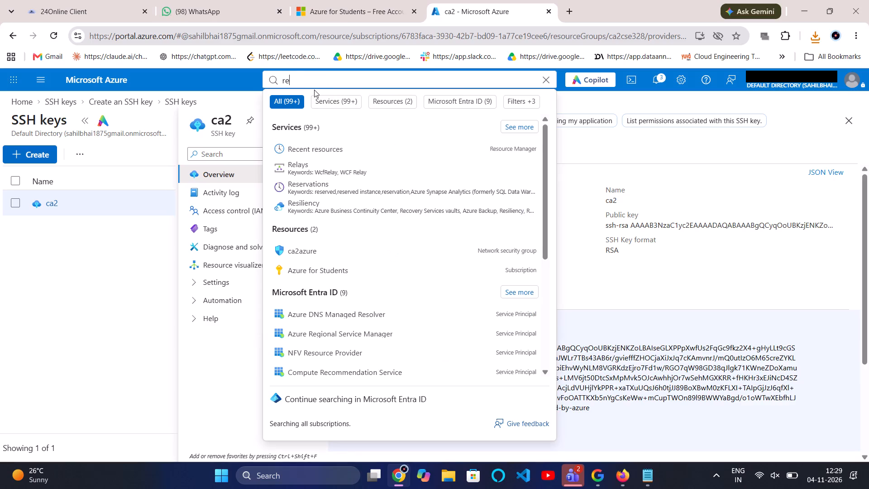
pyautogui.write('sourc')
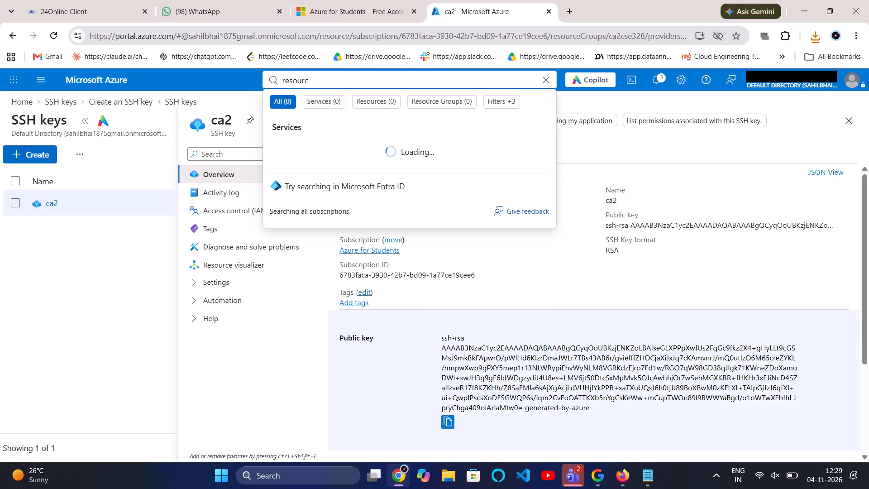
pyautogui.click(326, 142)
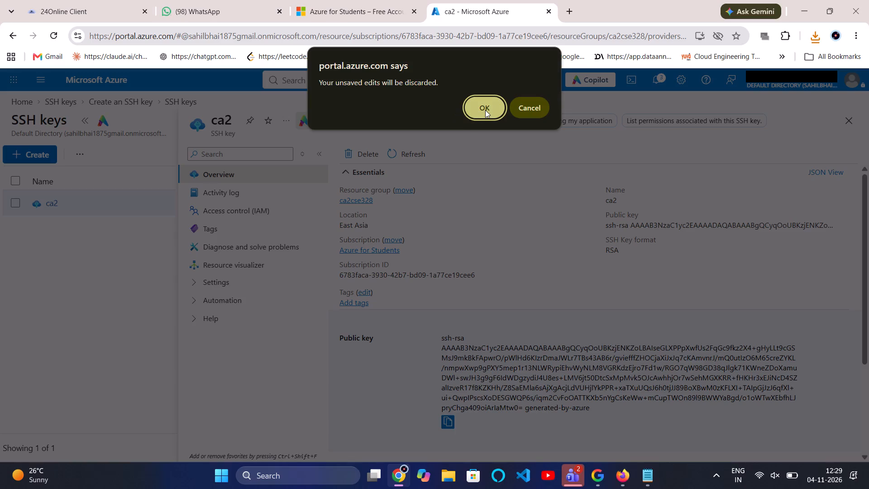
pyautogui.click(485, 110)
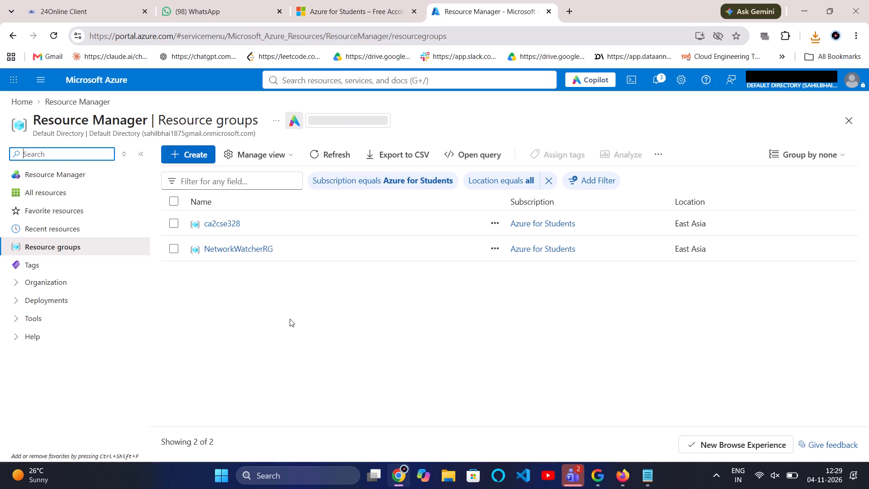
pyautogui.click(216, 226)
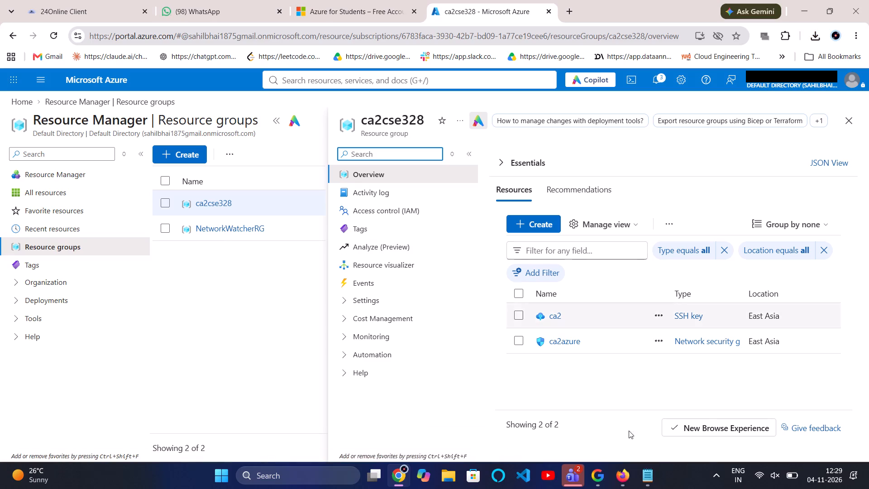
pyautogui.click(699, 422)
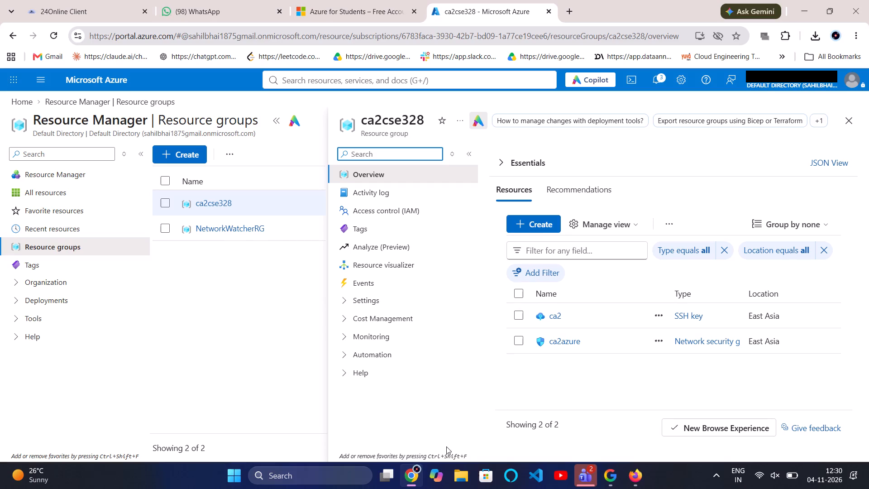
# Switch to Word and start a blank document.
pyautogui.click(324, 477)
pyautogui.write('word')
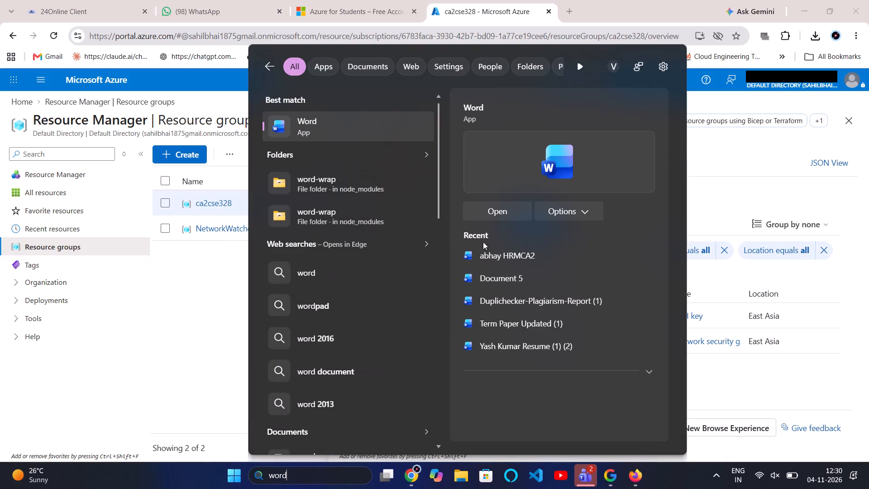
pyautogui.click(497, 210)
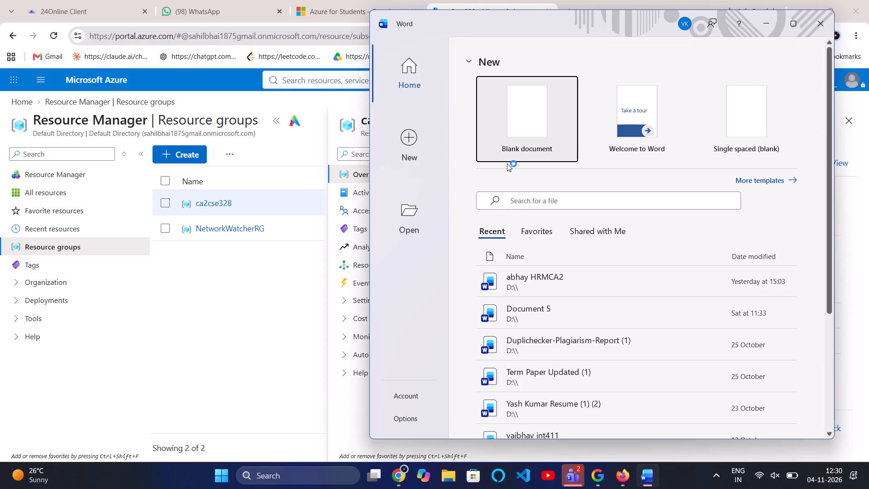
pyautogui.click(533, 125)
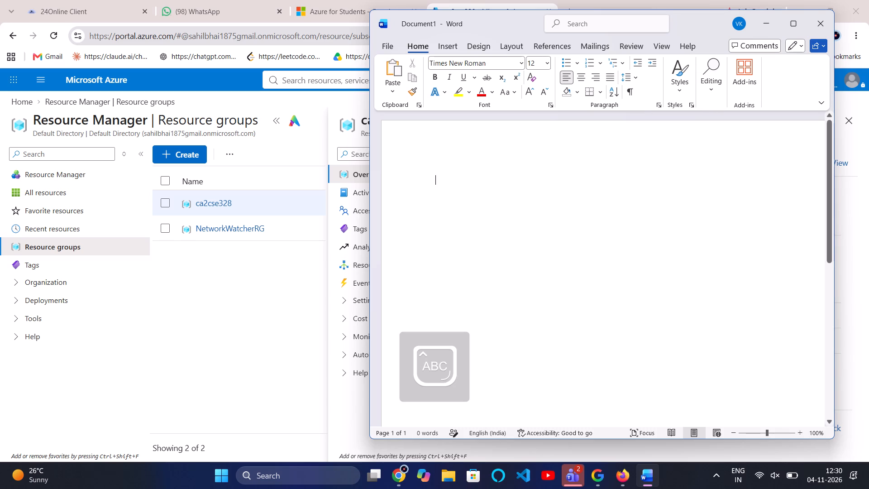
# Enter the heading CA2 AZURE in capitals with the author's full name on the line below, and start a new line.
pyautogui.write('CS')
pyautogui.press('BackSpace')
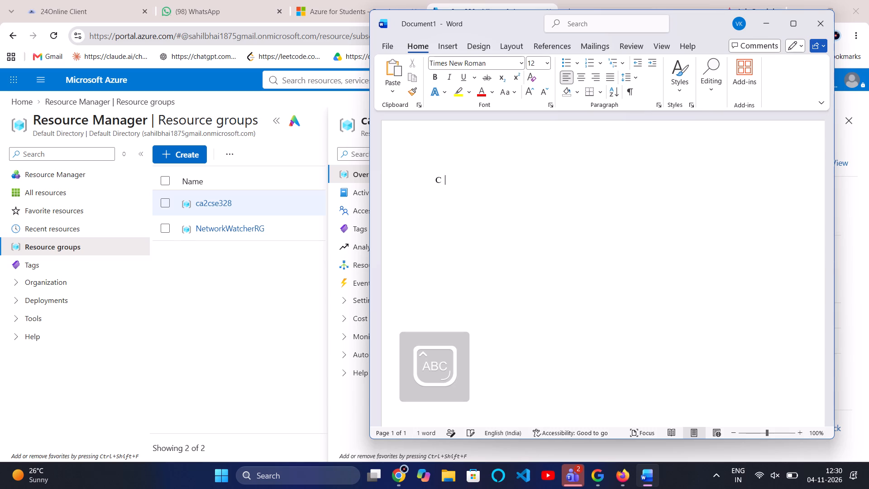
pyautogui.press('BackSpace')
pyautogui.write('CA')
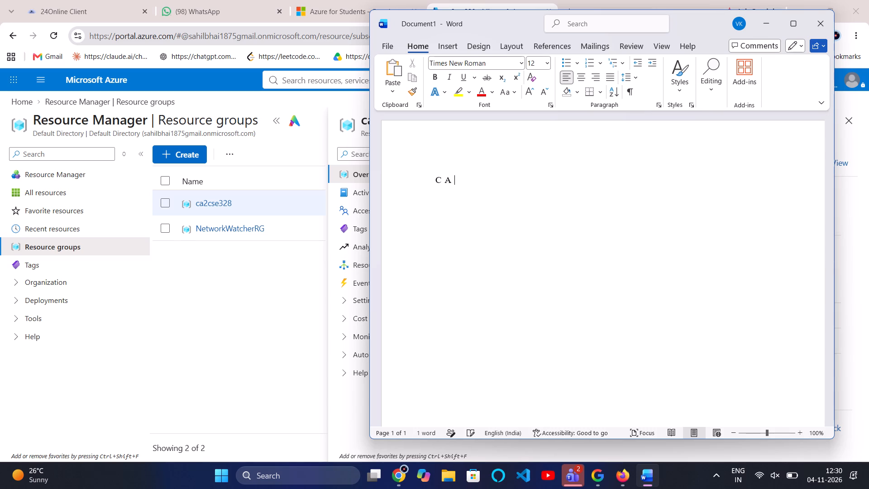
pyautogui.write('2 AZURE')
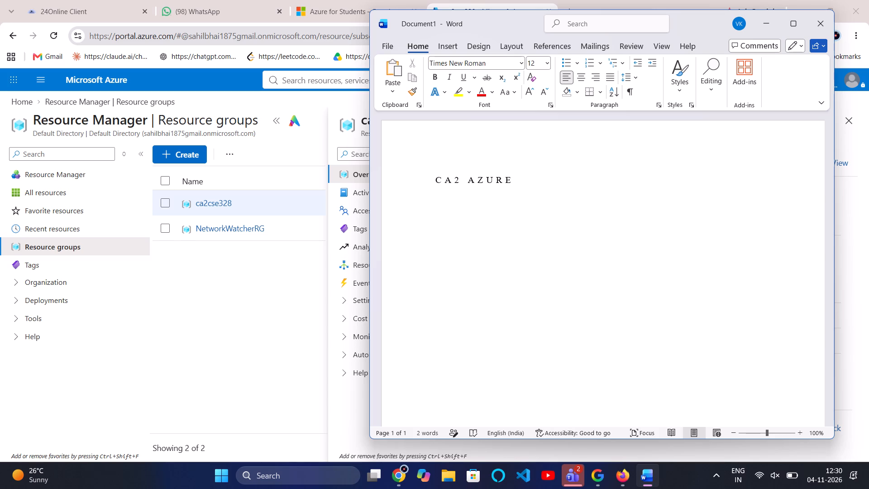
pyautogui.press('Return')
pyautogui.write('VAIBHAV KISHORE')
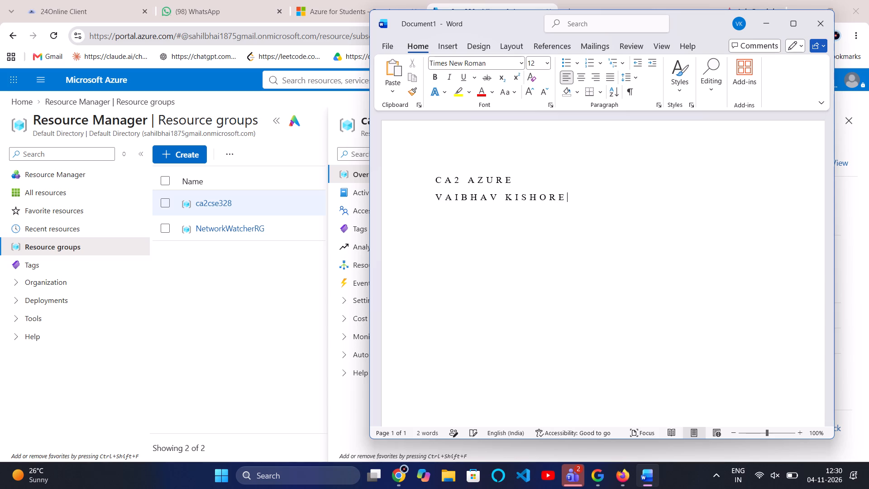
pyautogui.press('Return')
# Add a ROLL NO line containing the registration number, and put the label Reg No on the line below.
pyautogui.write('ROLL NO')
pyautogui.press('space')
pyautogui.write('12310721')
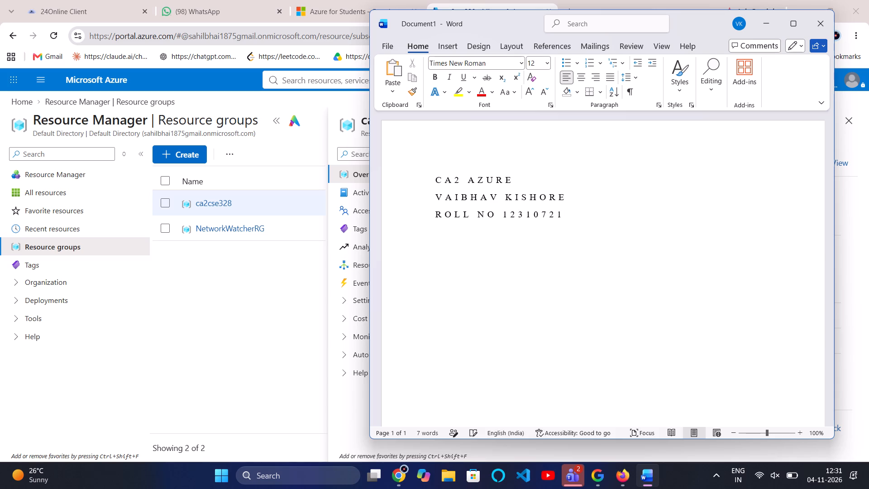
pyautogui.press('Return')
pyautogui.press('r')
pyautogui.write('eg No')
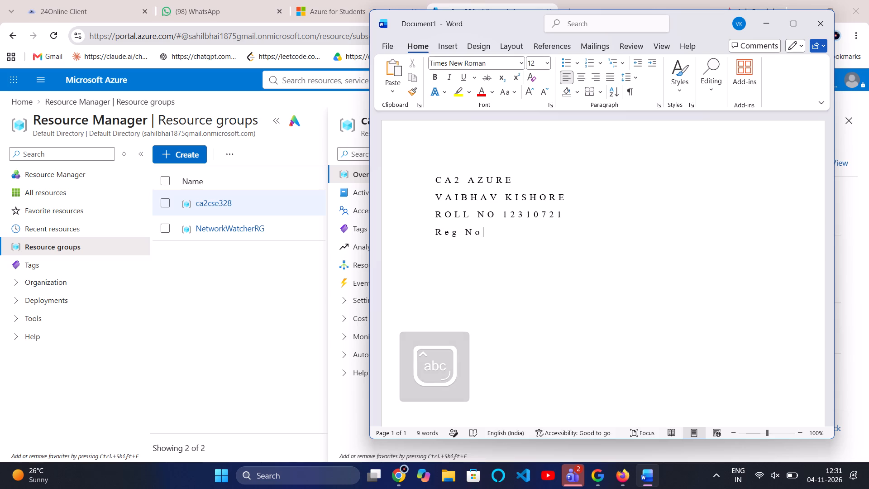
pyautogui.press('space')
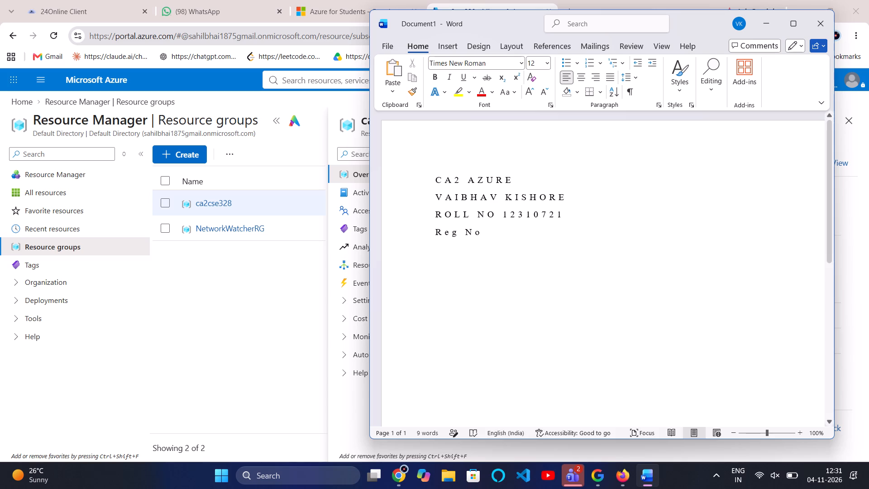
# Replace the number on the ROLL NO line with the author's two-digit roll number.
pyautogui.click(565, 213)
pyautogui.press('BackSpace')
pyautogui.press('BackSpace')
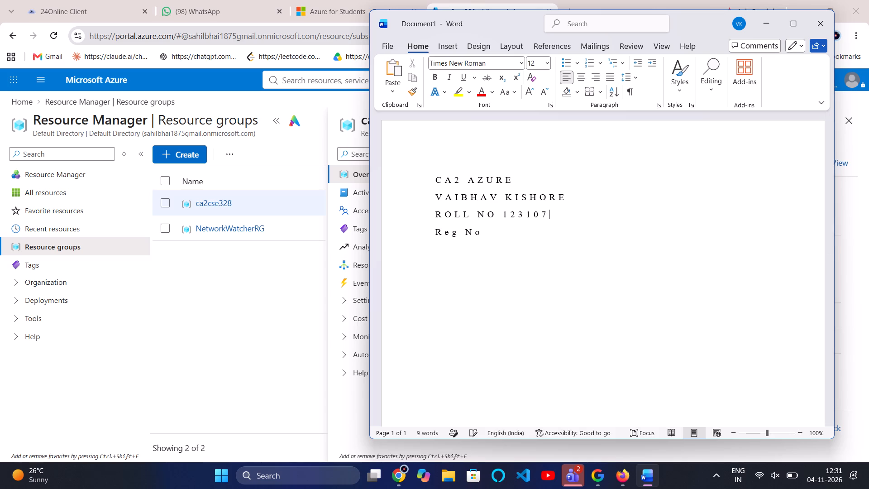
pyautogui.press('BackSpace')
pyautogui.press('BackSpace')
pyautogui.press('BackSpace')
pyautogui.press('BackSpace')
pyautogui.press('BackSpace')
pyautogui.press('BackSpace')
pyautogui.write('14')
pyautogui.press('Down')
# Enter the author's registration number after Reg No and leave a blank line below it.
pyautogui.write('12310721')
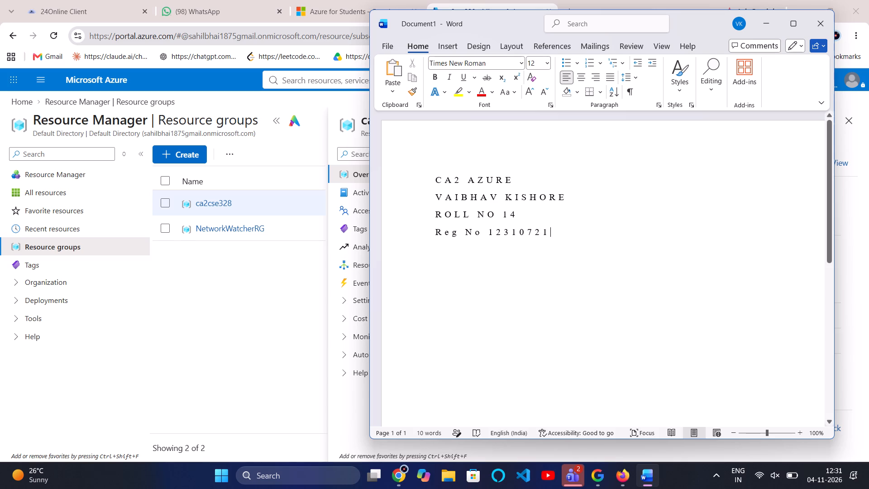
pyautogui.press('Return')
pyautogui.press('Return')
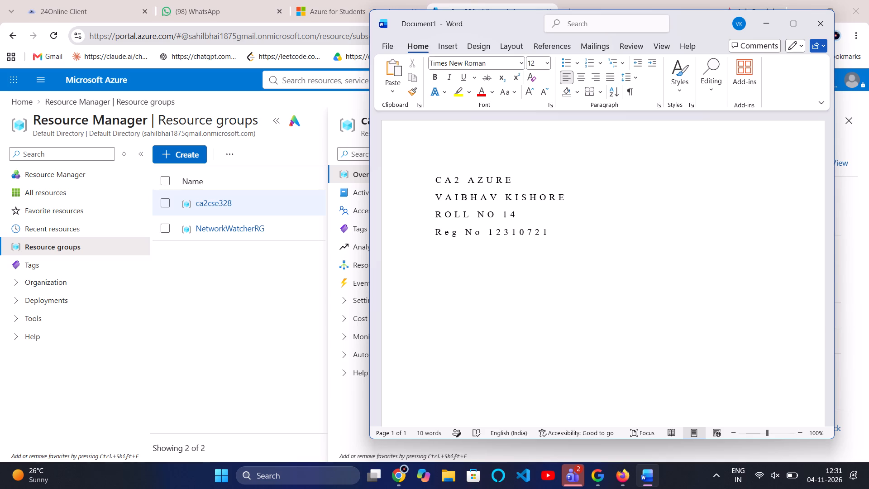
# Enter the question label "Q1:-" below the author details.
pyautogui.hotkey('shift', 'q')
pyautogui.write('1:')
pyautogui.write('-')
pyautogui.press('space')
# Below the Q1 label, begin the description with the text "1st step we create a network".
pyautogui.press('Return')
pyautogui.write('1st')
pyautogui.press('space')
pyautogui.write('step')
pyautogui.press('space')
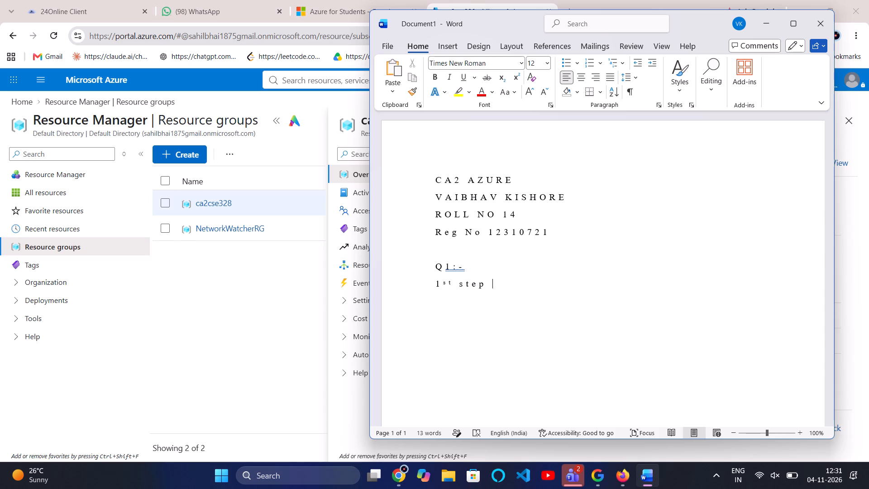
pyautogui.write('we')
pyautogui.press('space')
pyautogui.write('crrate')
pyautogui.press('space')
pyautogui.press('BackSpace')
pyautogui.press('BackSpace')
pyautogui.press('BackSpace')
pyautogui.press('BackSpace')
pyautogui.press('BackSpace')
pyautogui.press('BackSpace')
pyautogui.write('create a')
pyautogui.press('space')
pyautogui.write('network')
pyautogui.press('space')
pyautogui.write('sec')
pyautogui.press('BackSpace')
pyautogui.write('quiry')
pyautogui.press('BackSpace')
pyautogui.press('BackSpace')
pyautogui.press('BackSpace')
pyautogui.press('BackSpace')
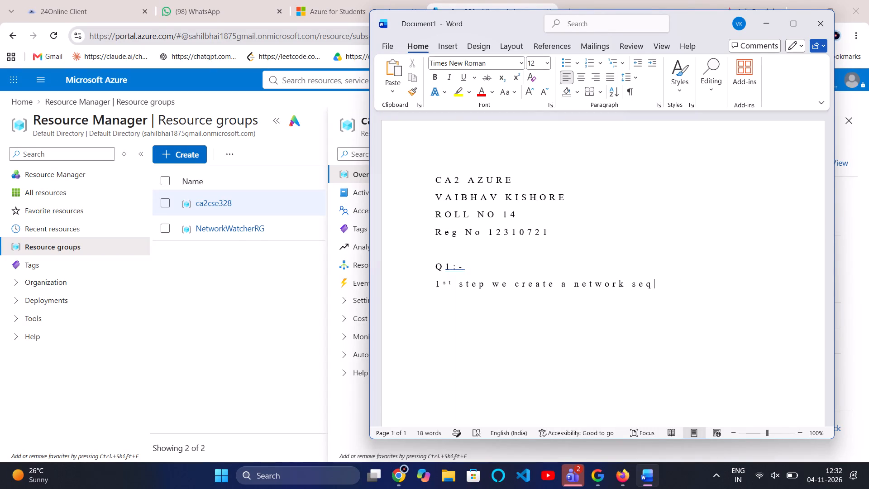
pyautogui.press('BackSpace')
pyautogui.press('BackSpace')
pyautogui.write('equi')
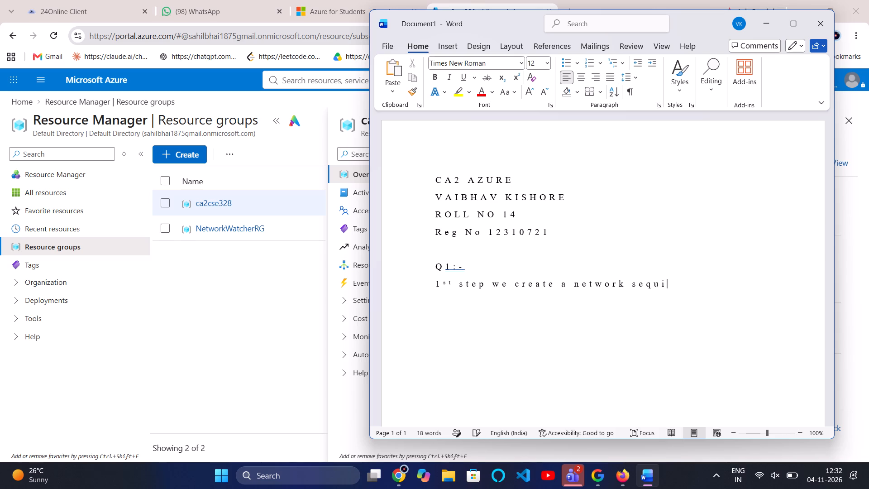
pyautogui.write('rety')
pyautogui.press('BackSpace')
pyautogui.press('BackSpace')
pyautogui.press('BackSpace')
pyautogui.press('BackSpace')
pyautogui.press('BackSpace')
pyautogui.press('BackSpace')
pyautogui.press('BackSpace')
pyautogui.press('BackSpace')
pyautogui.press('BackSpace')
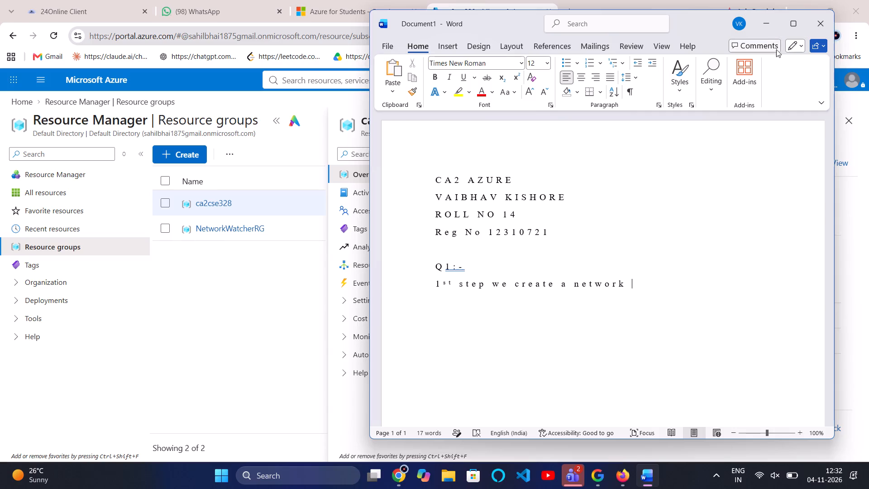
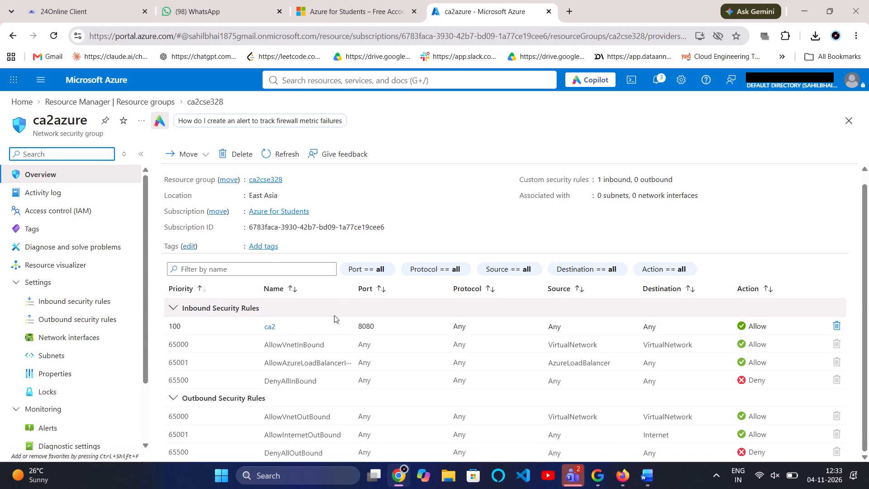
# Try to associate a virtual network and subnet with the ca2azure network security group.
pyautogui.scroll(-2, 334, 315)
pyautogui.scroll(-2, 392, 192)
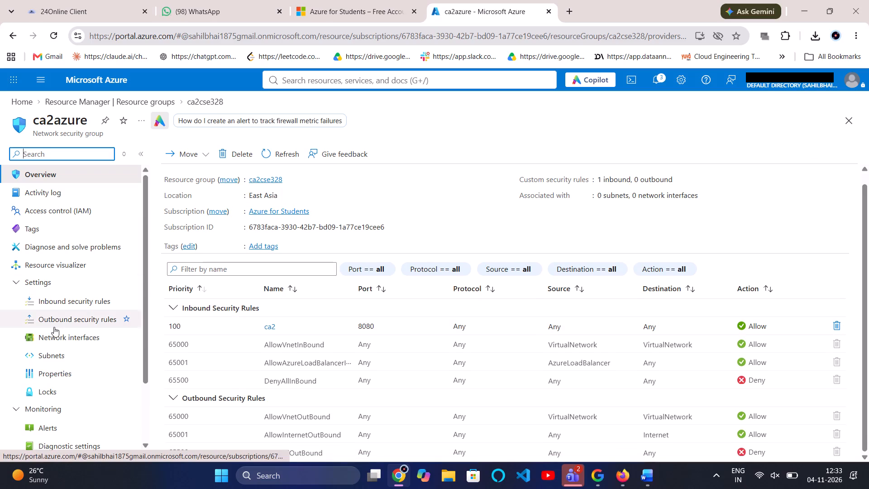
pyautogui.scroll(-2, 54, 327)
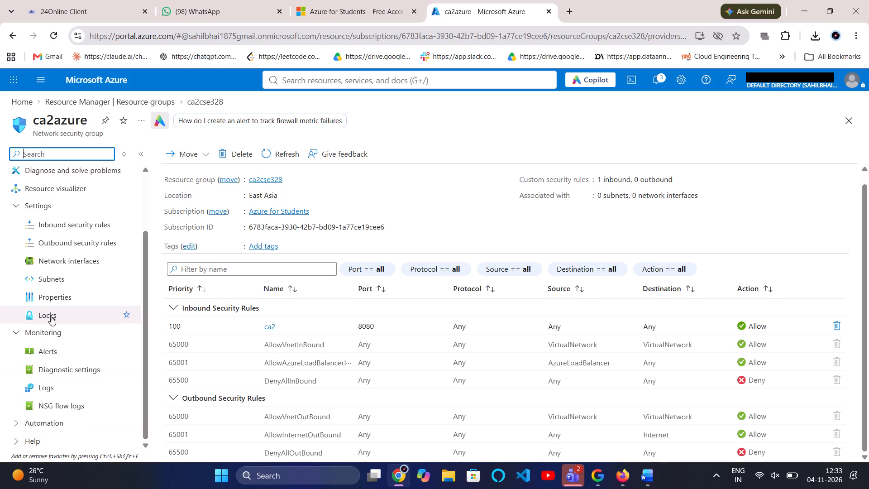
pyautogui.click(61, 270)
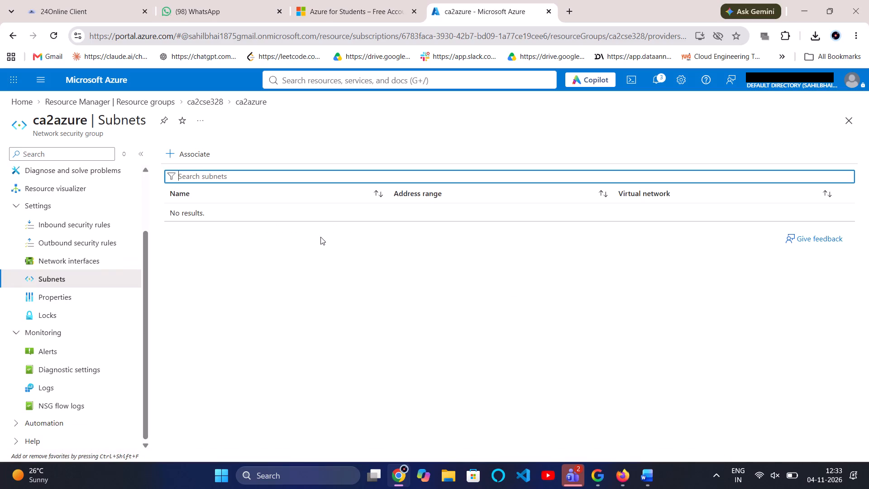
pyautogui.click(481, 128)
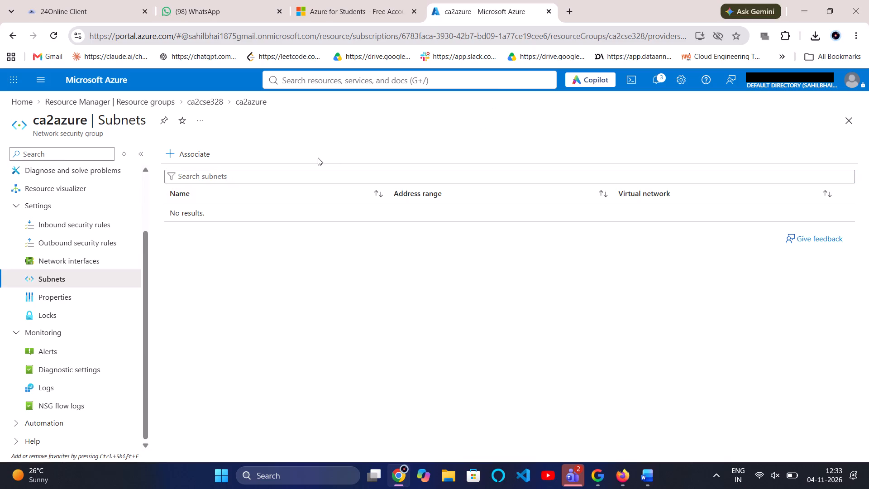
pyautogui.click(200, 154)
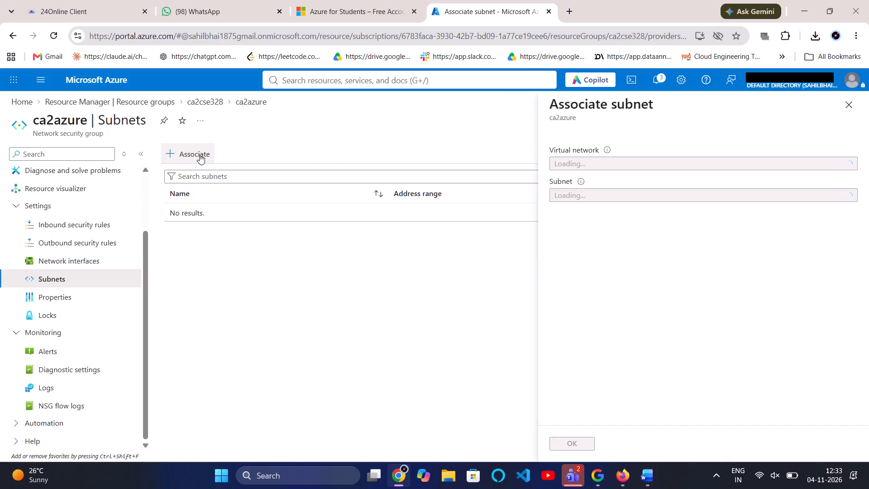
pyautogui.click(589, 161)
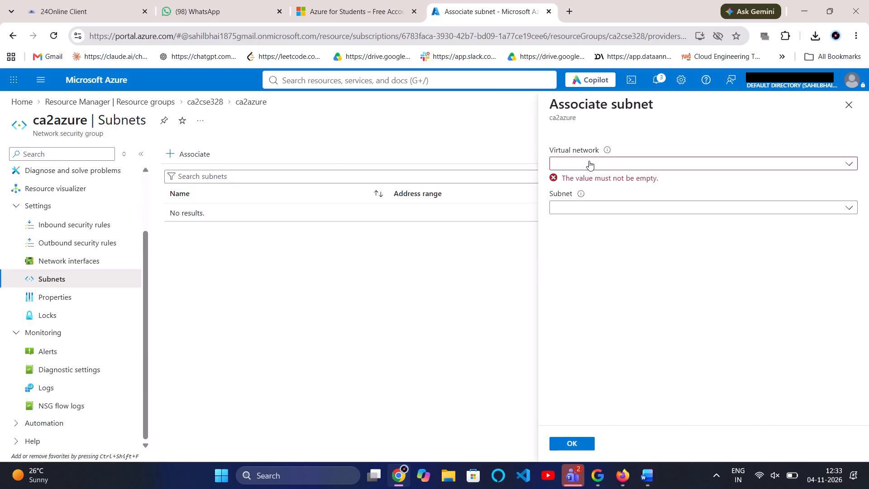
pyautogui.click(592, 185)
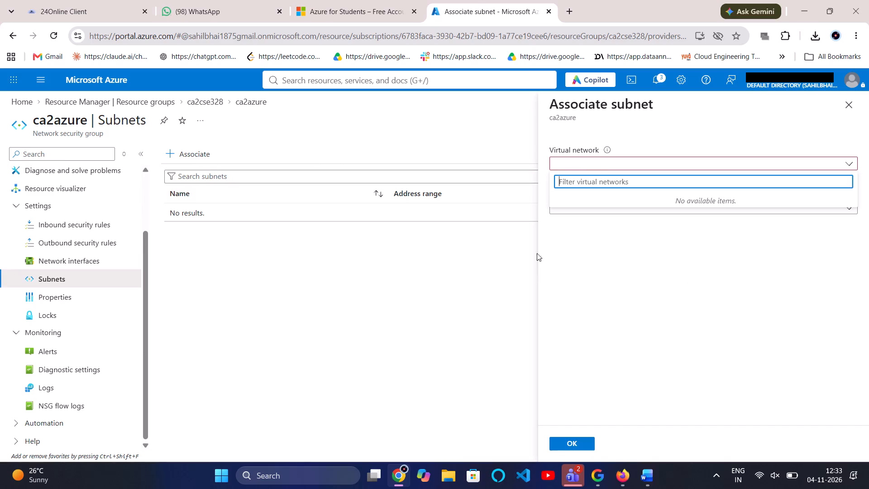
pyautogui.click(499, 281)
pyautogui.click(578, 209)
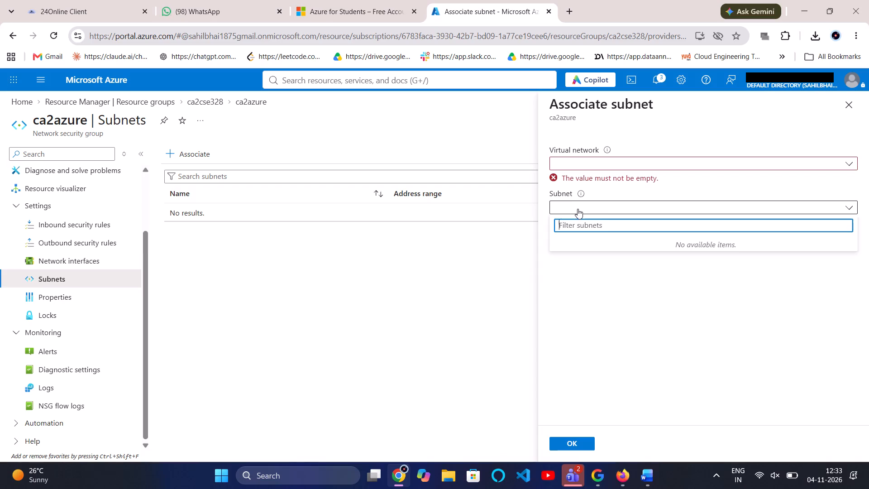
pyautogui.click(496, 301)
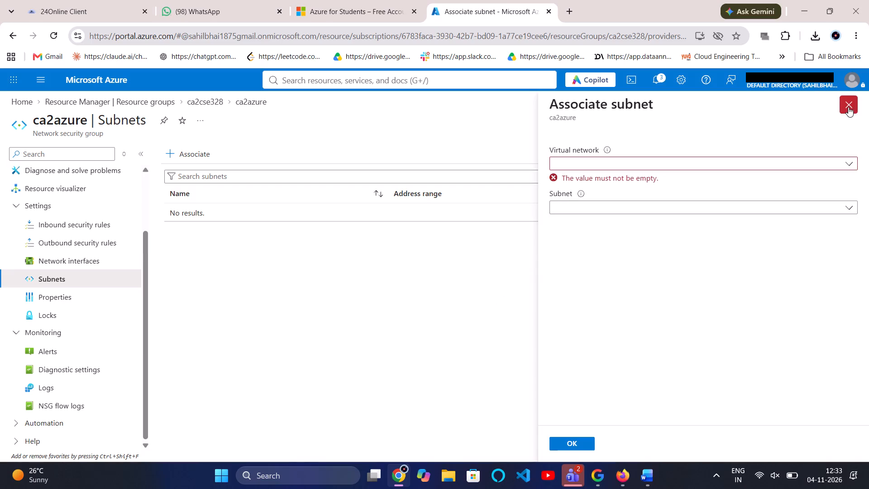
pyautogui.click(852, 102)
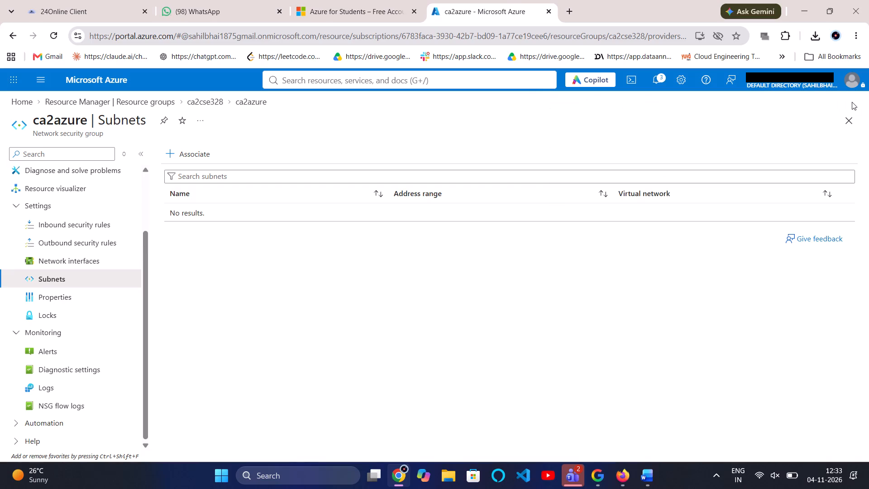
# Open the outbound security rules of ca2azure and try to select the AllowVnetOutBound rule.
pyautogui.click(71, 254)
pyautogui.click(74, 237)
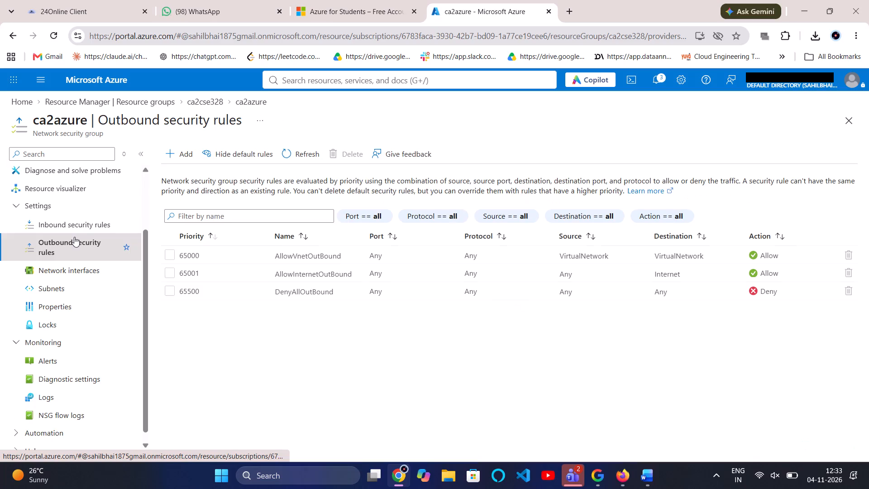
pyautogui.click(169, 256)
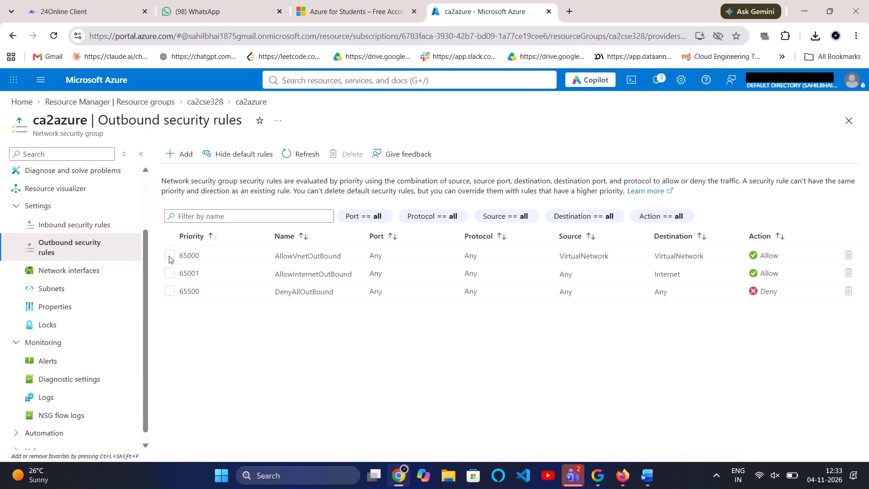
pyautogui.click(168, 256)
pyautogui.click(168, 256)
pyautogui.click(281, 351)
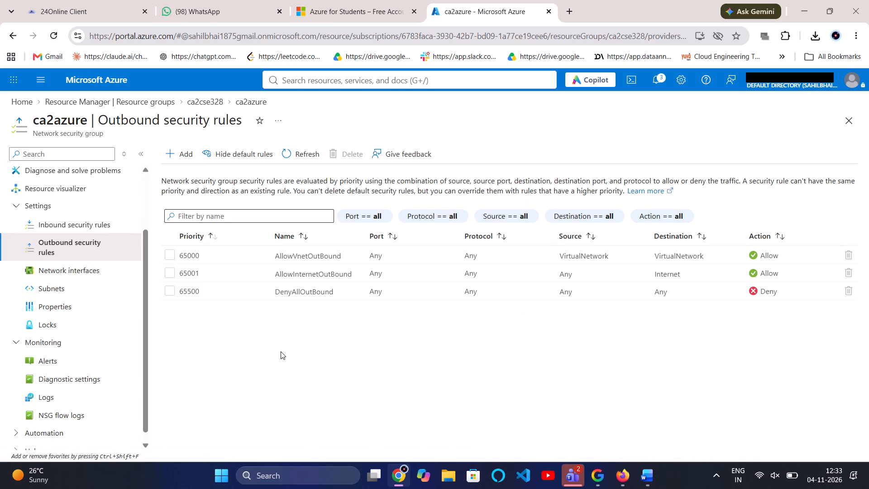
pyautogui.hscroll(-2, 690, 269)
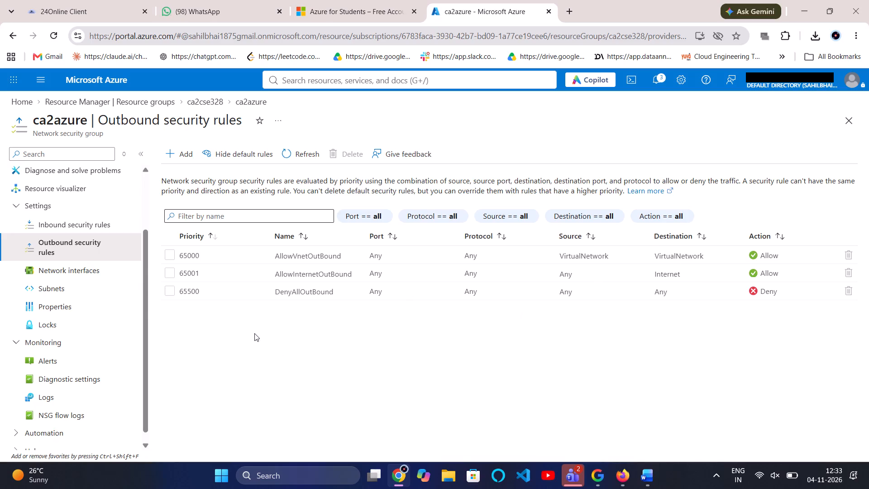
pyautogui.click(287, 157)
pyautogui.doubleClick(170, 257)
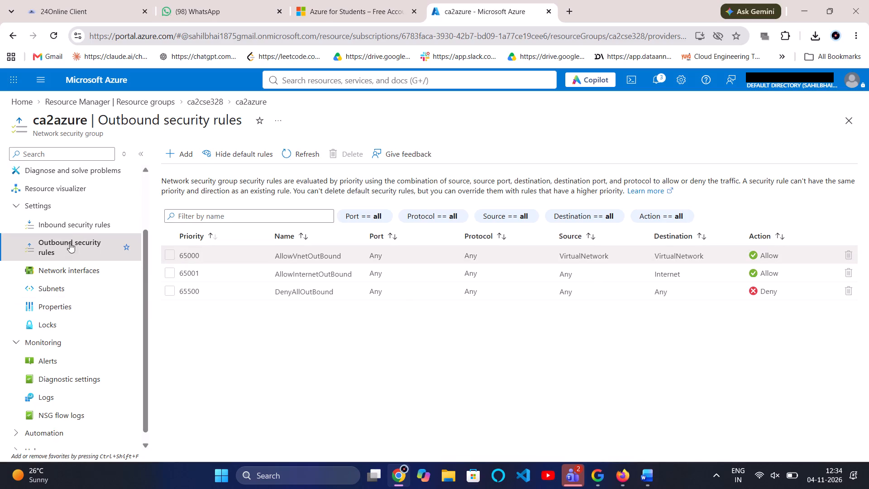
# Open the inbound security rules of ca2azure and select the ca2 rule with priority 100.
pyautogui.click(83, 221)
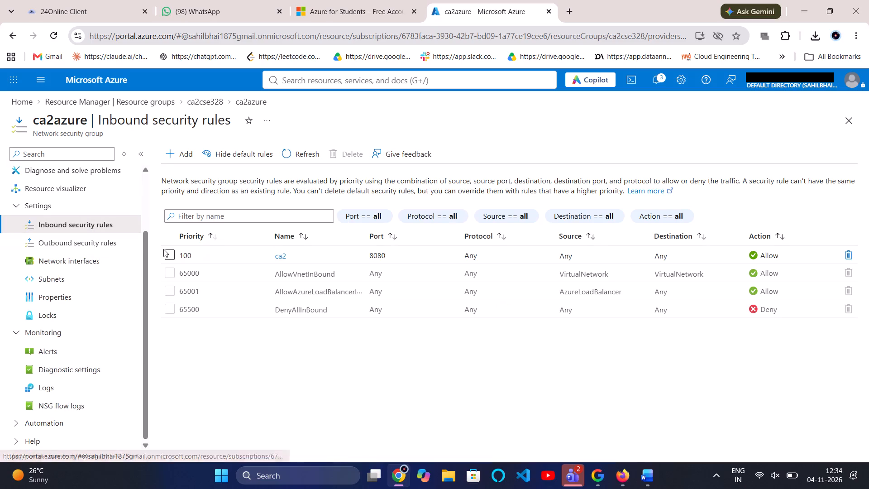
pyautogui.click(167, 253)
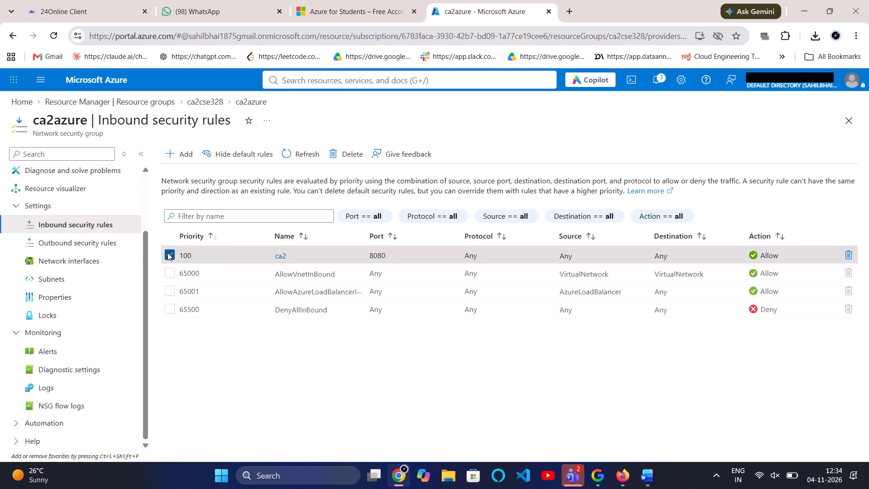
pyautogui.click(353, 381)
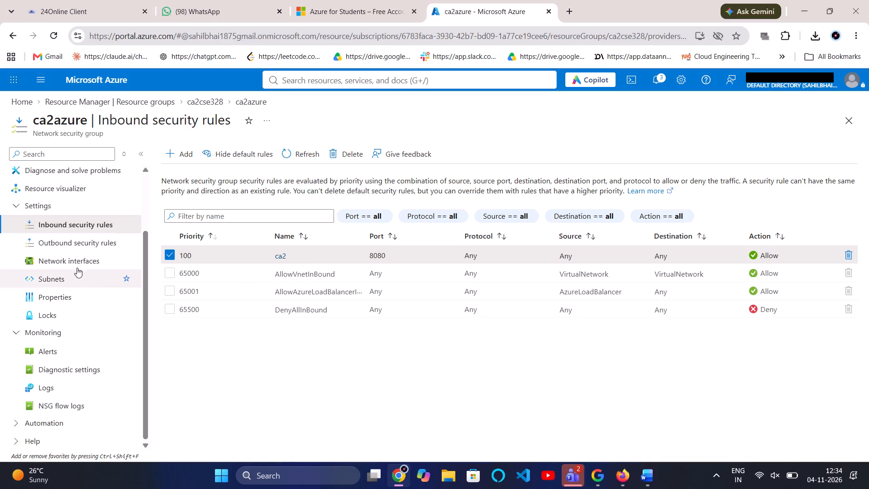
# Return to the outbound security rules and try again to select the AllowVnetOutBound rule.
pyautogui.click(77, 247)
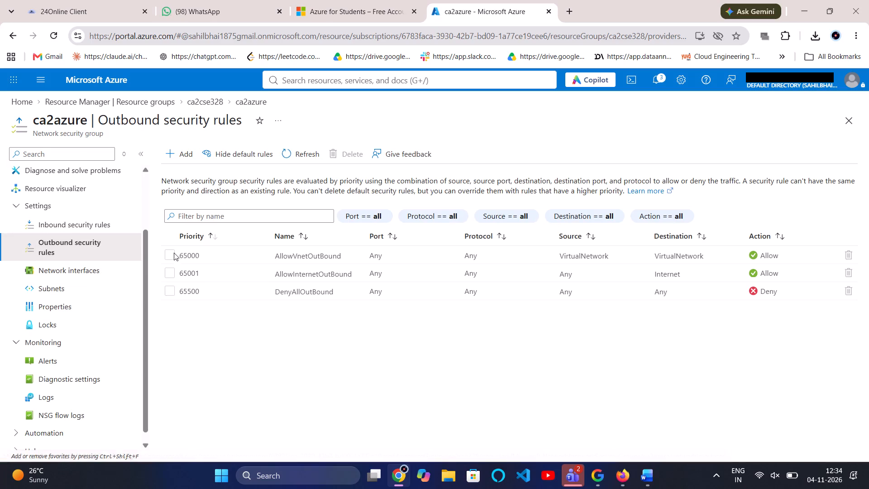
pyautogui.tripleClick(172, 255)
pyautogui.click(172, 255)
pyautogui.click(313, 345)
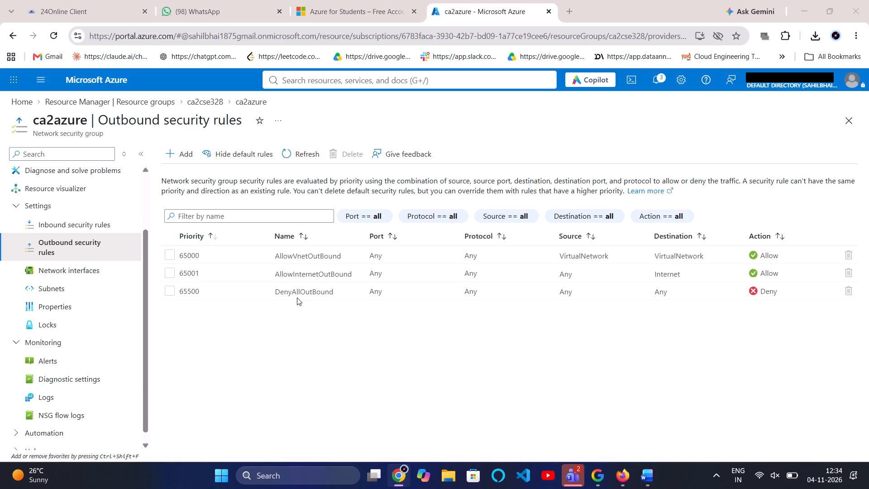
# Switch to the Word report and extend the Q1 description line with "security group" after "network".
pyautogui.click(452, 155)
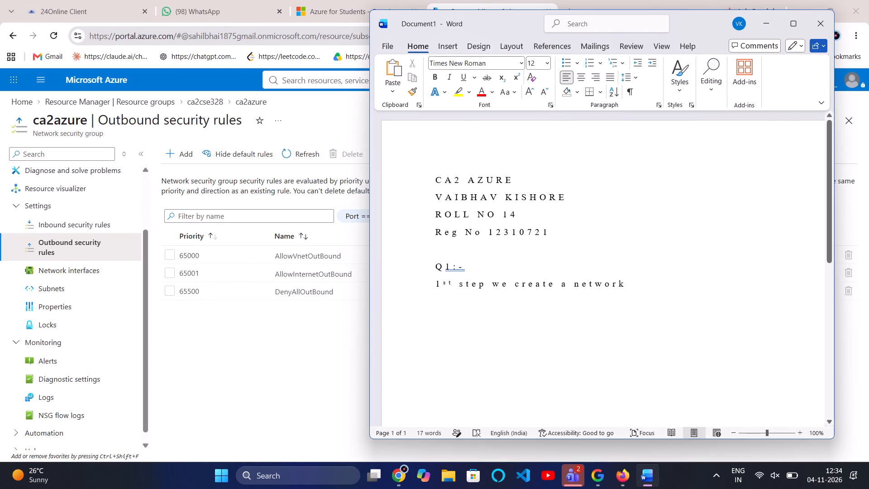
pyautogui.press('s')
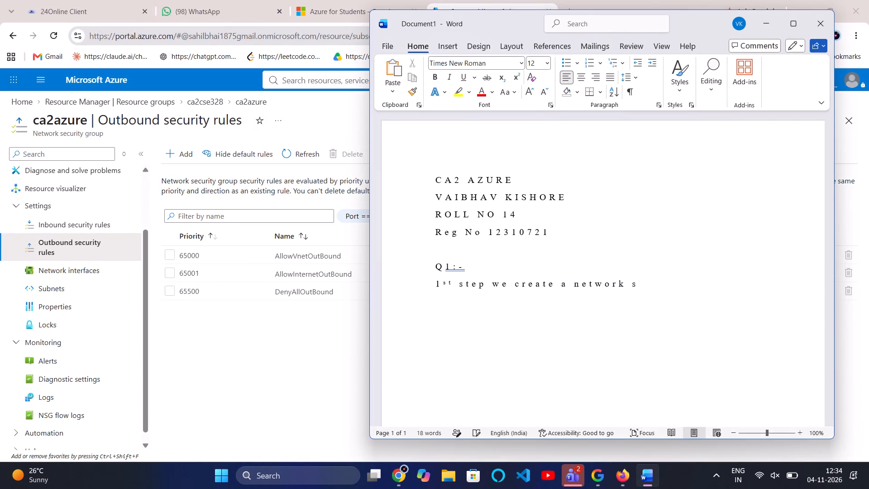
pyautogui.write('ec')
pyautogui.write('ui')
pyautogui.press('BackSpace')
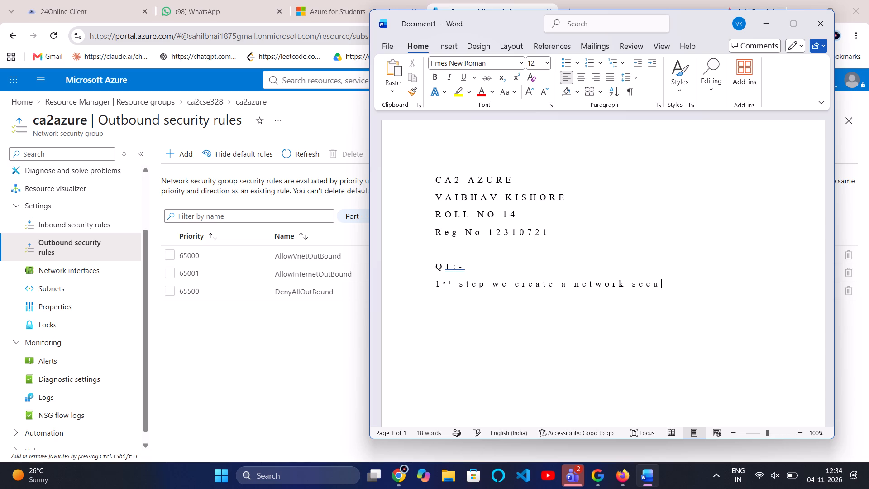
pyautogui.write('rity')
pyautogui.press('space')
pyautogui.write('gropu')
pyautogui.press('BackSpace')
pyautogui.press('BackSpace')
pyautogui.press('BackSpace')
pyautogui.press('BackSpace')
pyautogui.press('BackSpace')
pyautogui.write('gro')
pyautogui.write('up and')
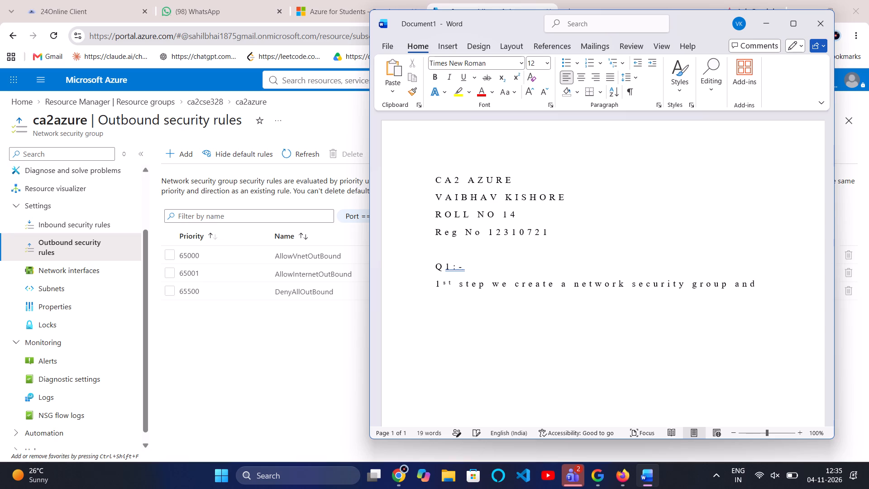
pyautogui.press('space')
pyautogui.press('BackSpace')
pyautogui.press('BackSpace')
pyautogui.press('BackSpace')
pyautogui.press('BackSpace')
pyautogui.click(788, 19)
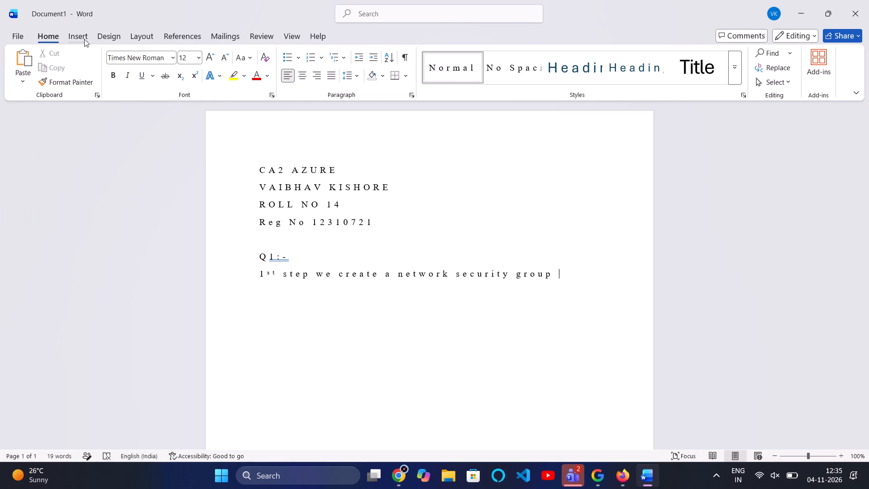
pyautogui.click(84, 39)
pyautogui.click(129, 72)
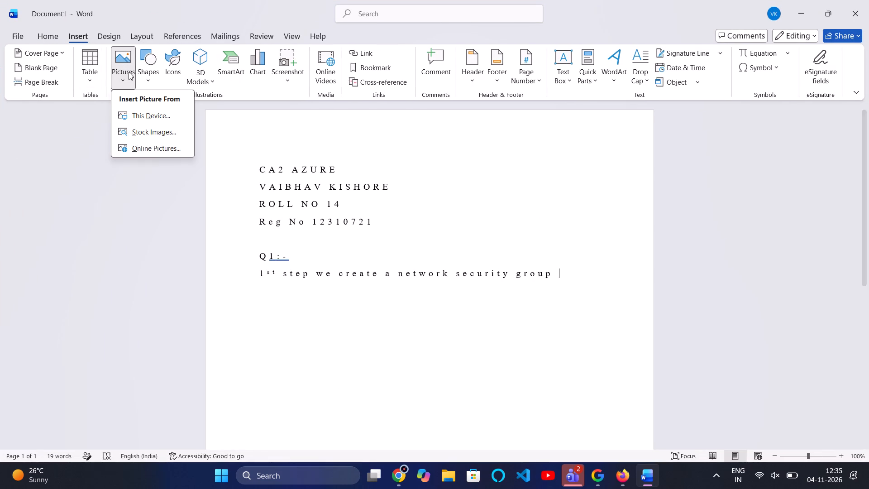
pyautogui.click(137, 116)
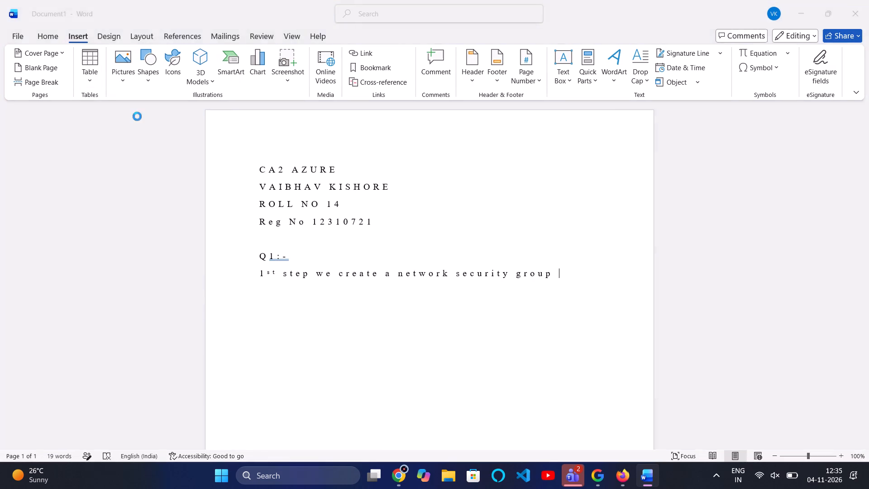
pyautogui.click(46, 99)
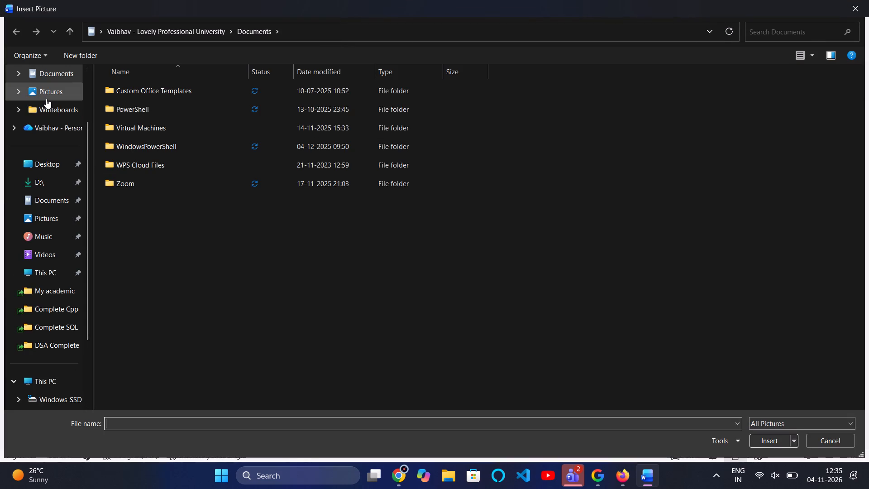
pyautogui.scroll(5, 46, 99)
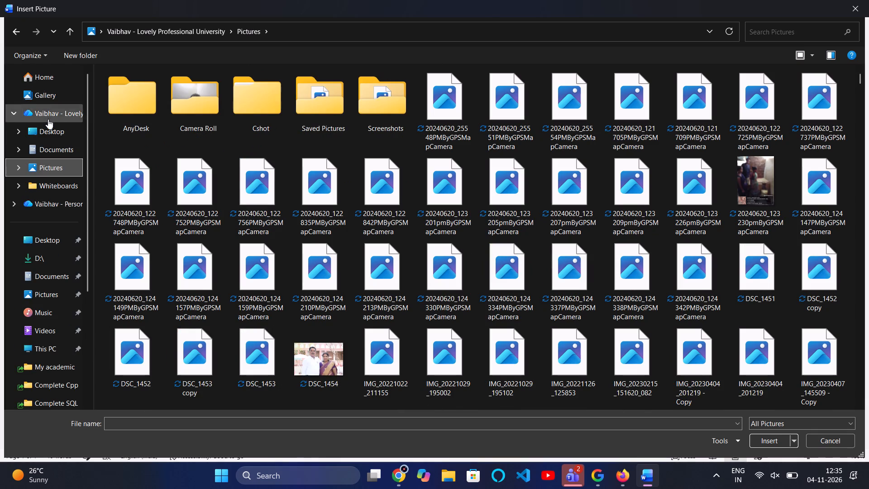
pyautogui.click(46, 94)
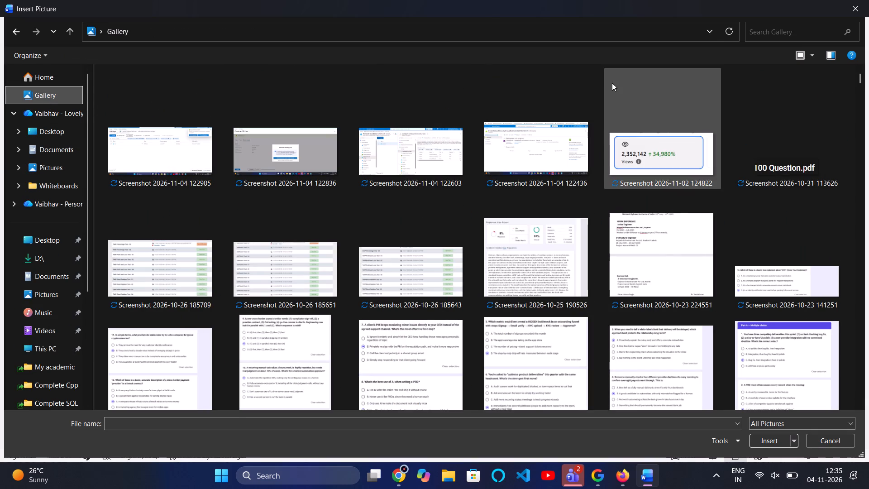
pyautogui.moveTo(602, 98); pyautogui.dragTo(456, 153)
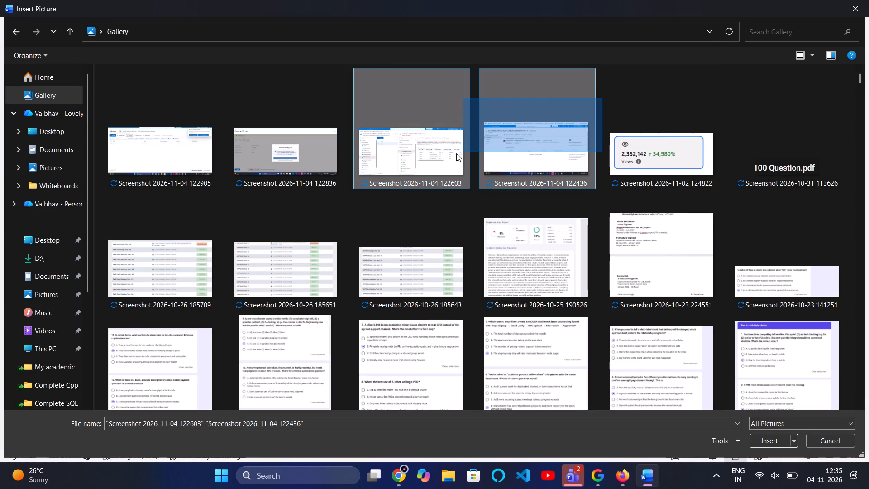
pyautogui.moveTo(456, 153); pyautogui.dragTo(166, 188)
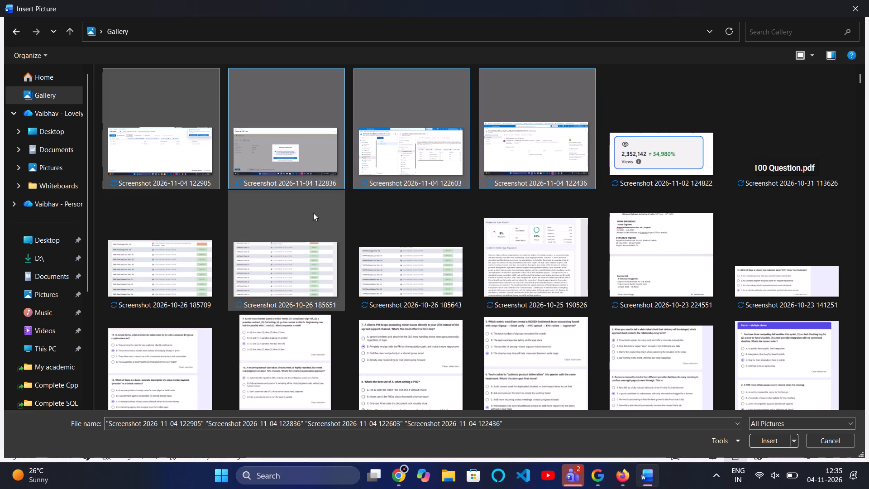
pyautogui.click(768, 441)
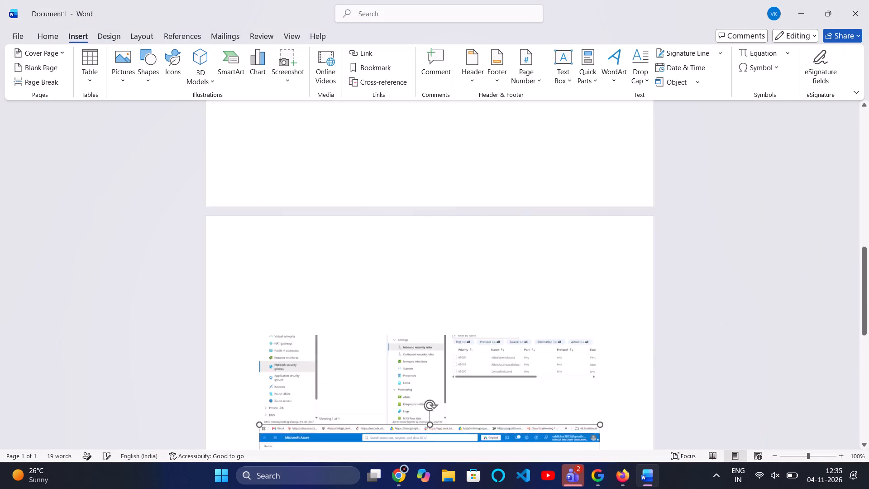
# Look through the report's pages to check the order and placement of the inserted screenshots.
pyautogui.scroll(3, 706, 331)
pyautogui.scroll(3, 577, 355)
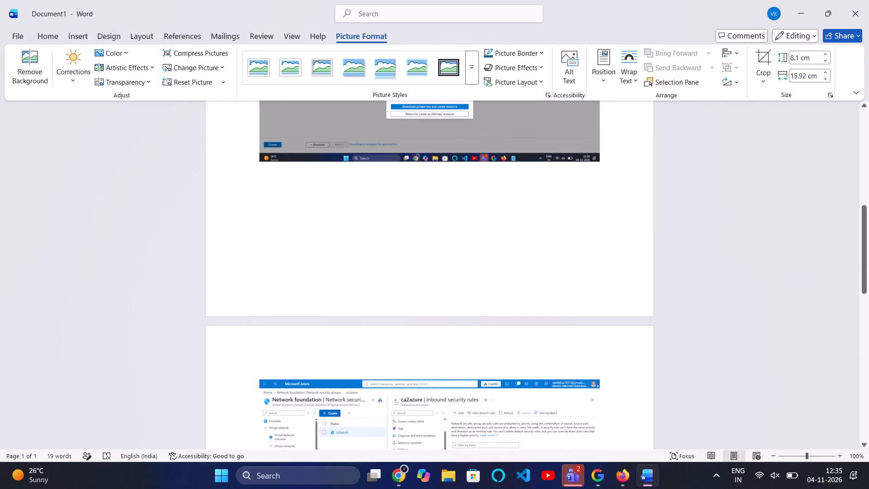
pyautogui.scroll(8, 577, 355)
pyautogui.scroll(-1, 577, 355)
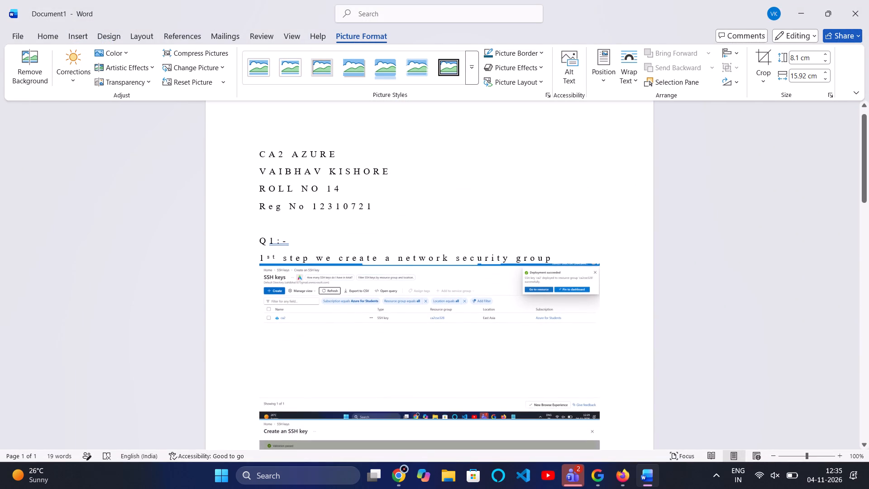
pyautogui.scroll(-3, 577, 355)
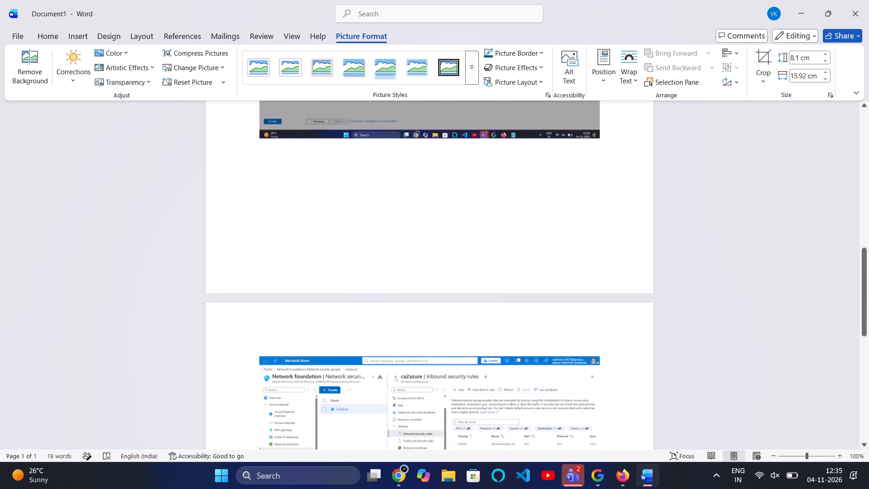
# Delete all four inserted screenshots from the report, leaving only the text up to the Q1 description line.
pyautogui.scroll(-5, 577, 355)
pyautogui.scroll(2, 577, 355)
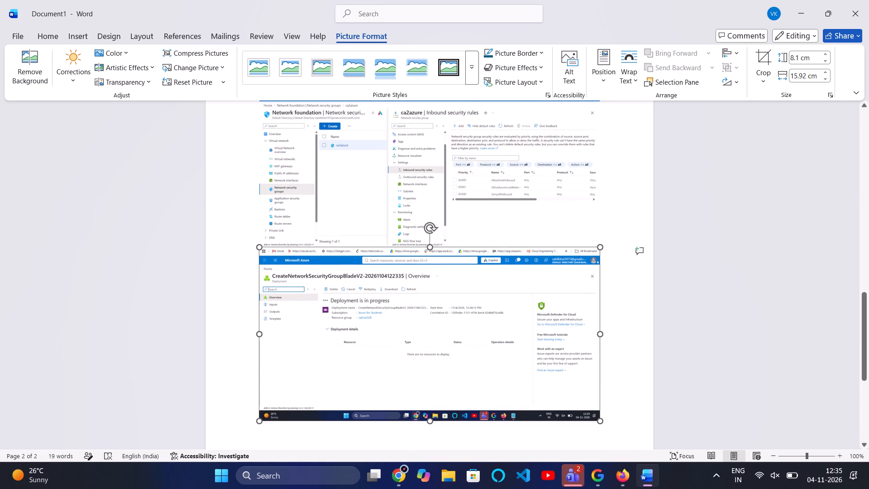
pyautogui.click(532, 351)
pyautogui.press('BackSpace')
pyautogui.press('BackSpace')
pyautogui.press('BackSpace')
pyautogui.press('BackSpace')
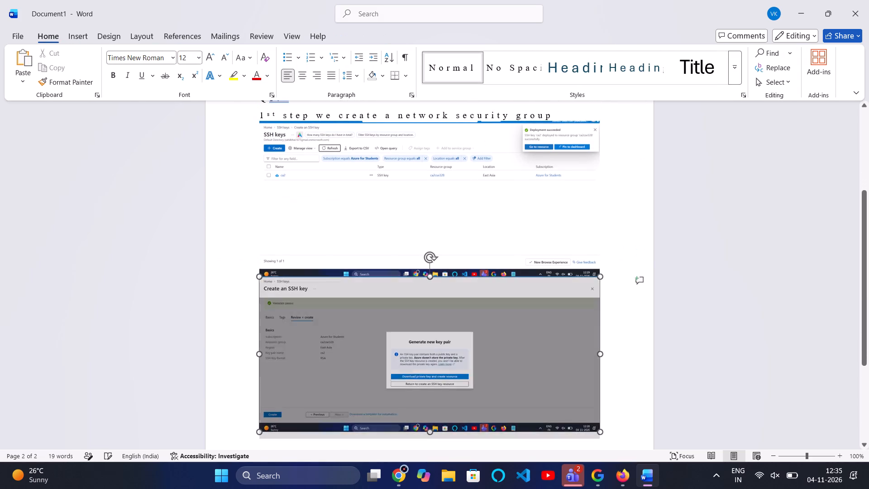
pyautogui.press('BackSpace')
pyautogui.click(475, 226)
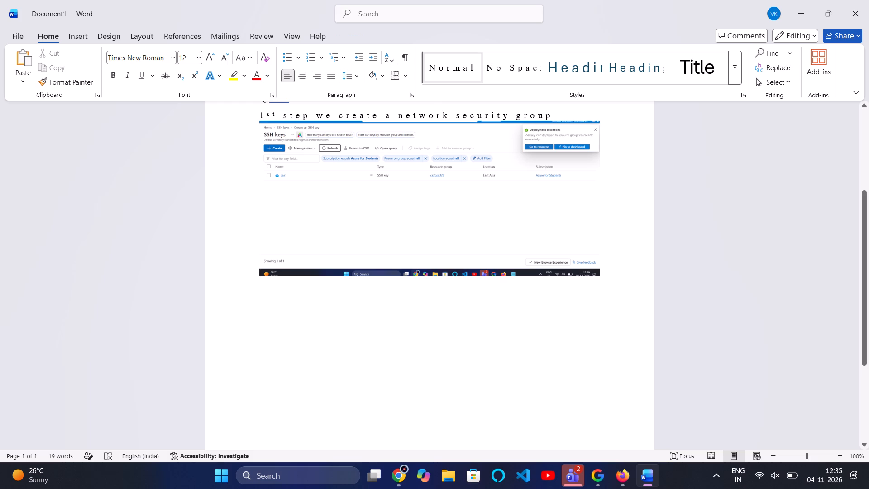
pyautogui.press('BackSpace')
pyautogui.scroll(1, 475, 226)
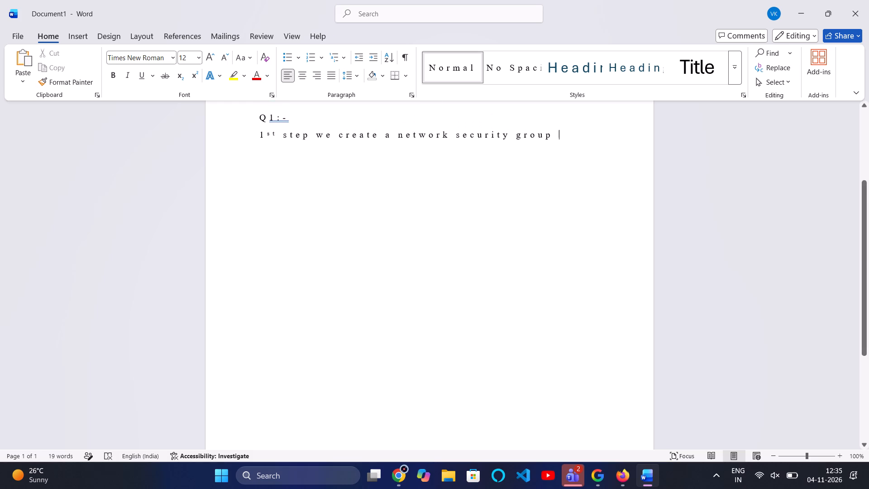
pyautogui.press('Return')
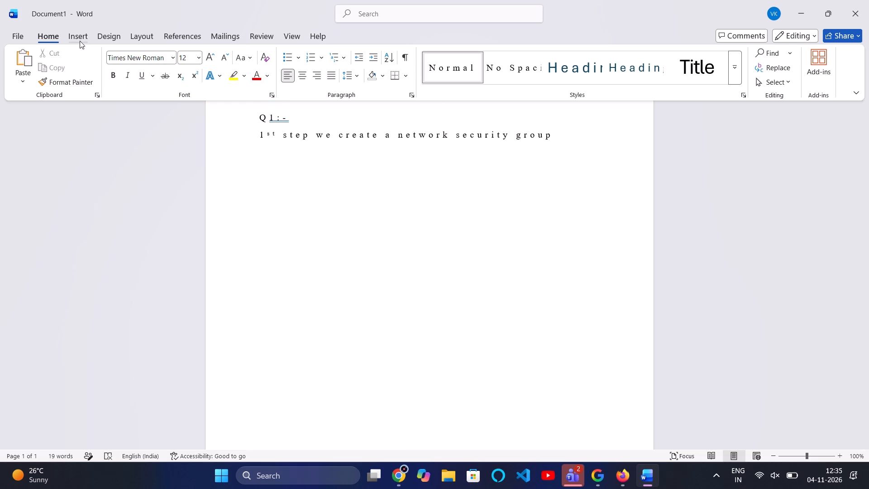
pyautogui.click(82, 37)
pyautogui.click(119, 66)
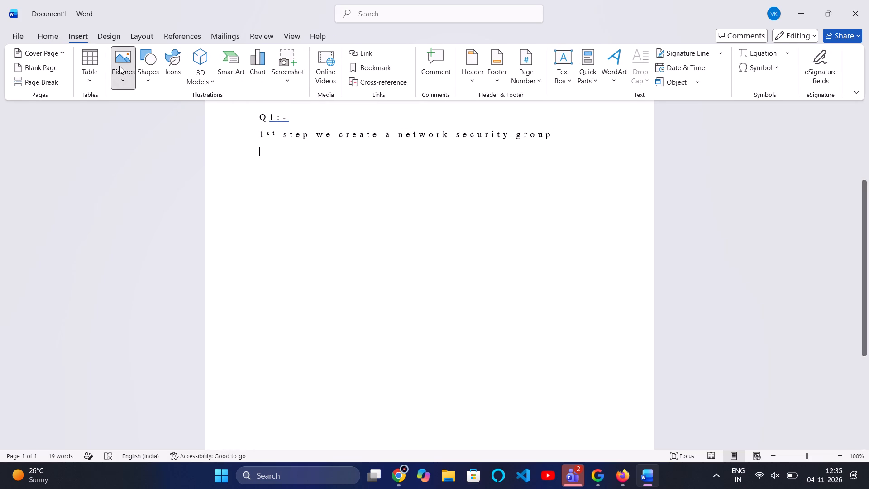
pyautogui.click(142, 115)
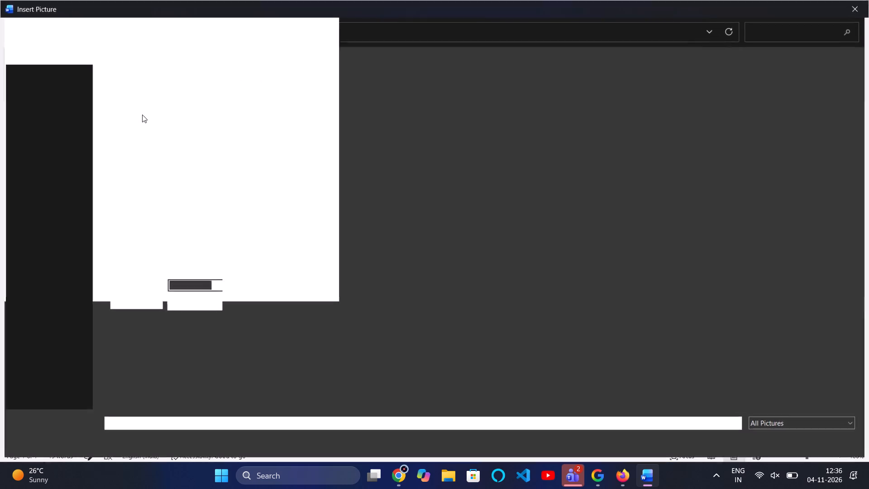
pyautogui.scroll(8, 50, 95)
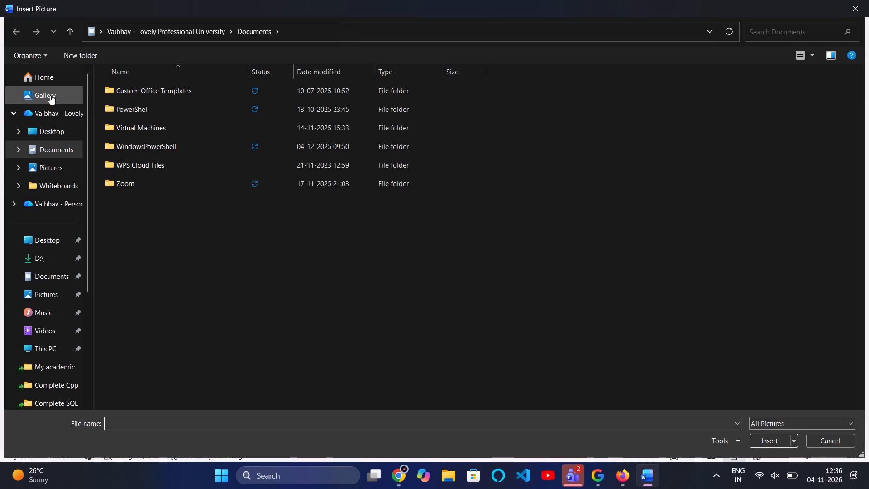
pyautogui.click(50, 97)
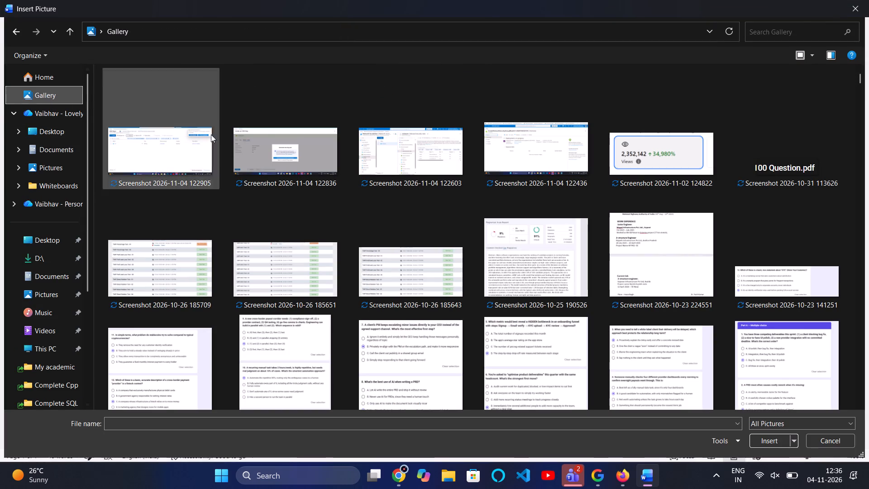
pyautogui.doubleClick(537, 152)
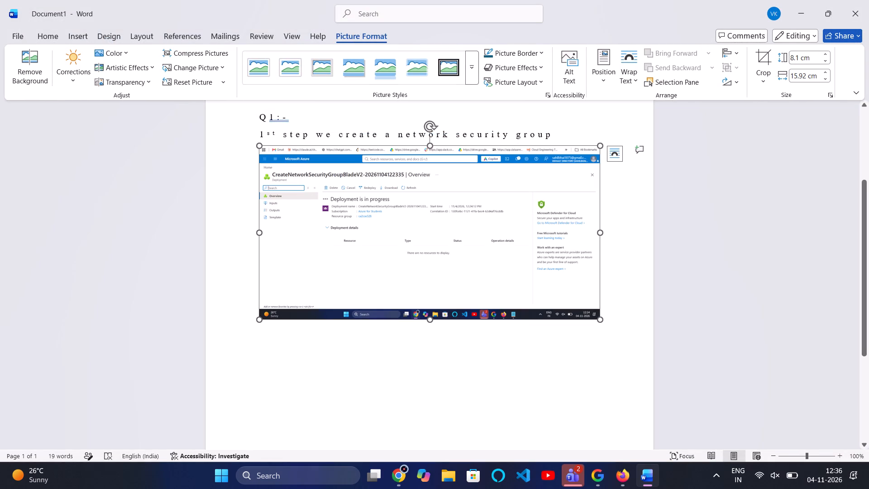
# Add the caption "Here we deploye the Network Security Group" on a new line below the deployment screenshot.
pyautogui.click(335, 348)
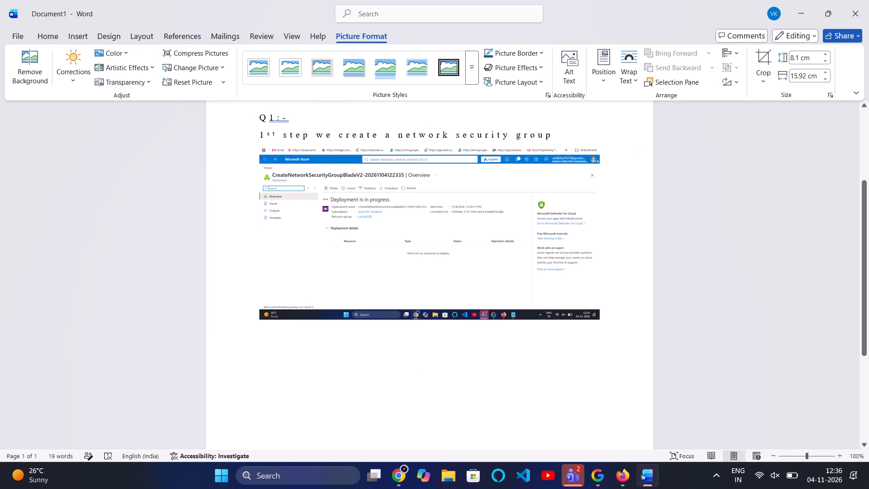
pyautogui.click(337, 348)
pyautogui.click(616, 333)
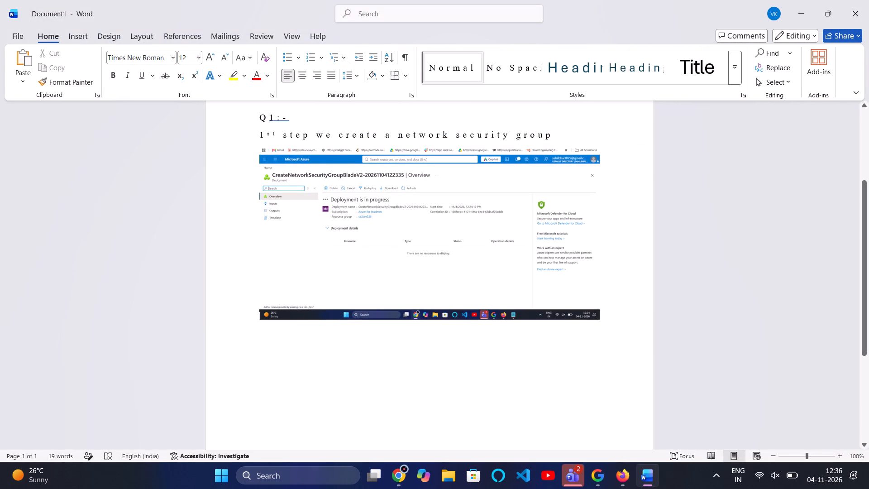
pyautogui.press('Return')
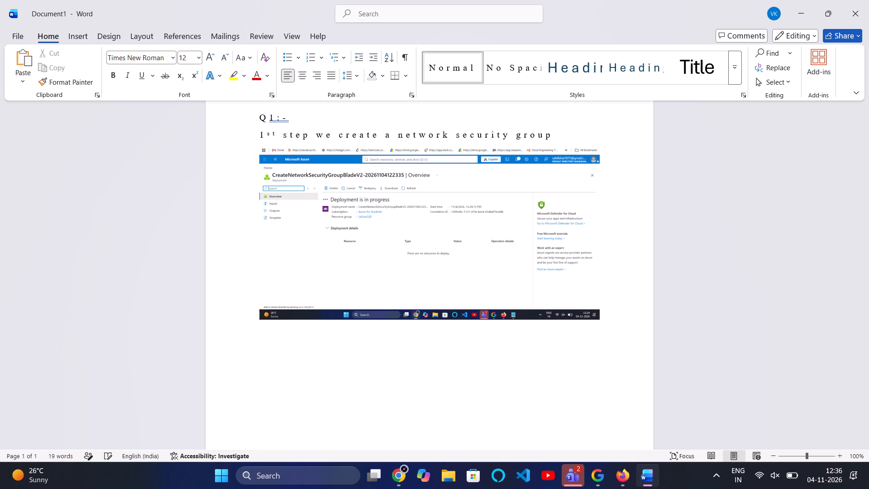
pyautogui.write('Here')
pyautogui.press('space')
pyautogui.write('we deploye the')
pyautogui.press('space')
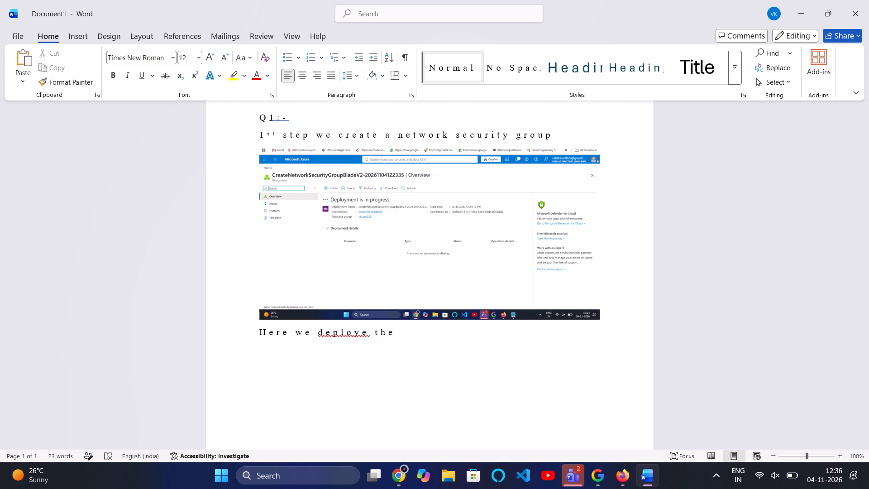
pyautogui.press('BackSpace')
pyautogui.press('BackSpace')
pyautogui.press('BackSpace')
pyautogui.press('BackSpace')
pyautogui.press('BackSpace')
pyautogui.press('BackSpace')
pyautogui.press('BackSpace')
pyautogui.press('BackSpace')
pyautogui.press('BackSpace')
pyautogui.press('BackSpace')
pyautogui.press('BackSpace')
pyautogui.write('eploye the')
pyautogui.press('space')
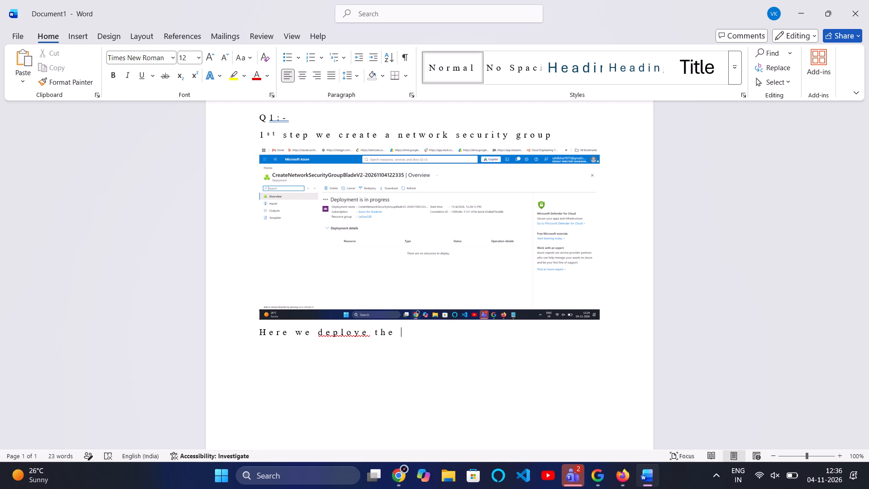
pyautogui.hotkey('shift', 'n')
pyautogui.write('SG')
pyautogui.press('space')
pyautogui.press('BackSpace')
pyautogui.press('BackSpace')
pyautogui.press('BackSpace')
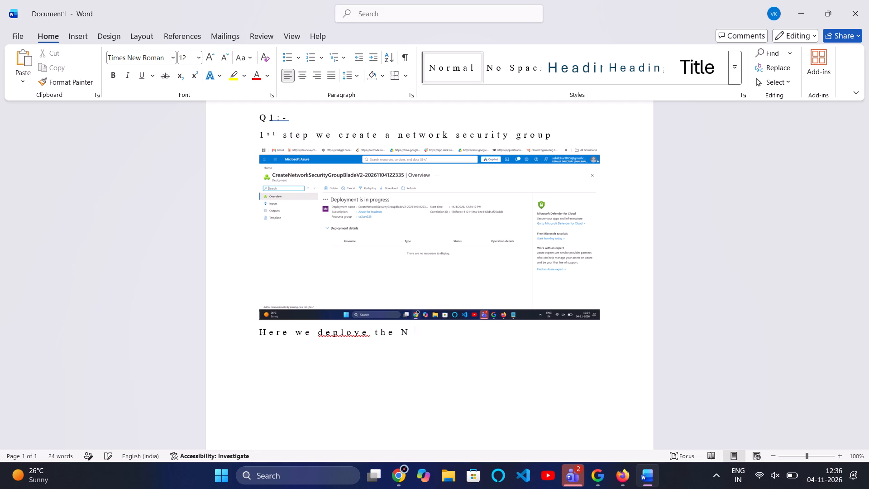
pyautogui.press('BackSpace')
pyautogui.write('Network')
pyautogui.press('space')
pyautogui.hotkey('shift', 's')
pyautogui.write('ec')
pyautogui.press('u')
pyautogui.write('ritty Gri')
pyautogui.press('BackSpace')
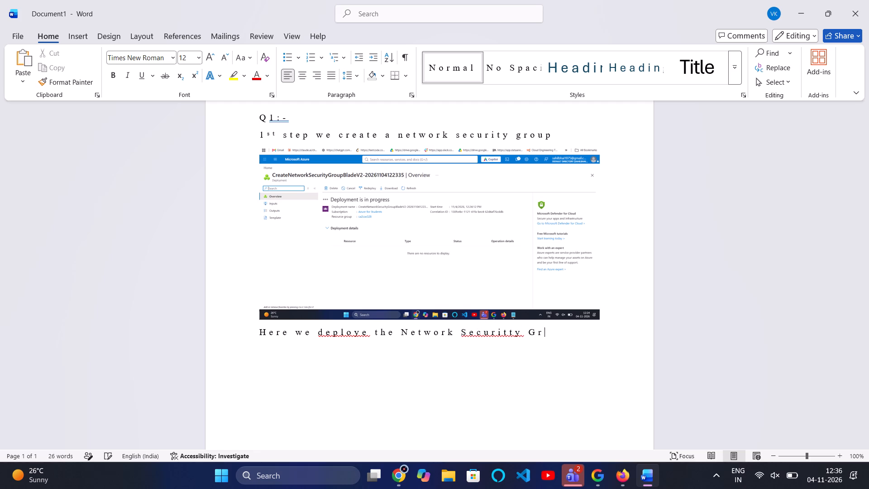
pyautogui.write('oup')
pyautogui.click(509, 329)
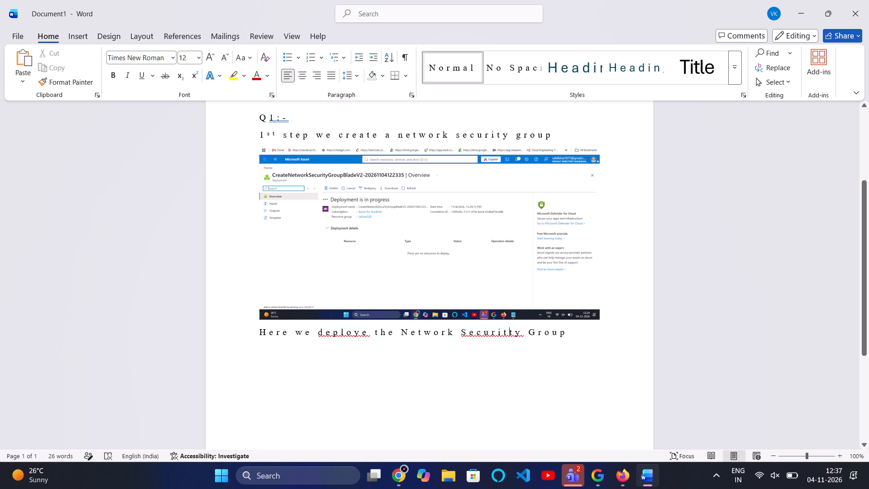
pyautogui.press('BackSpace')
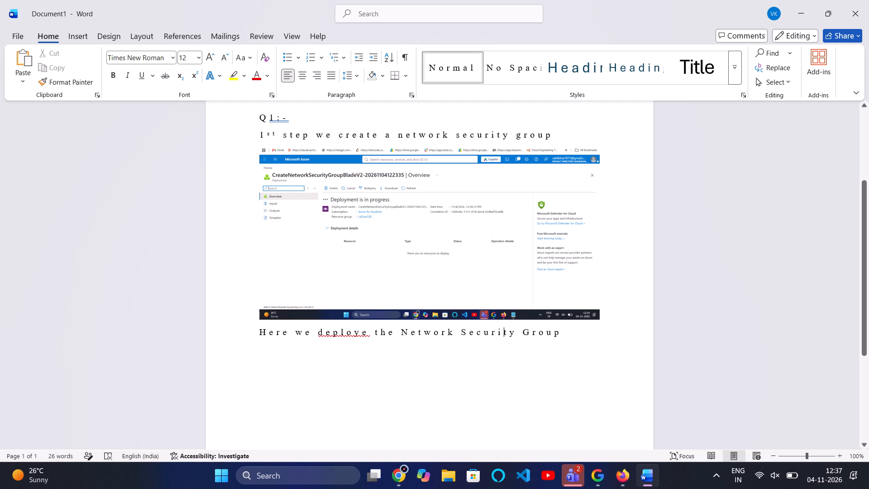
# Start a new line below the caption with the text "After That".
pyautogui.click(567, 332)
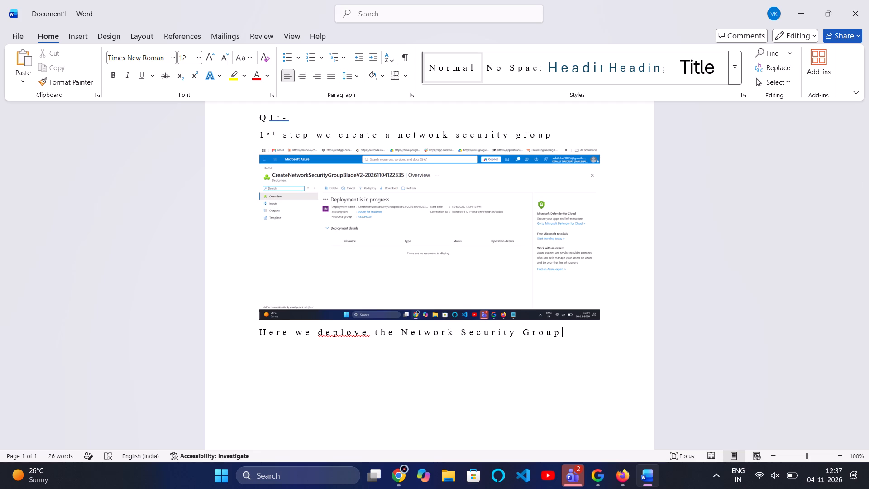
pyautogui.press('Return')
pyautogui.write('After That')
pyautogui.press('space')
pyautogui.click(80, 34)
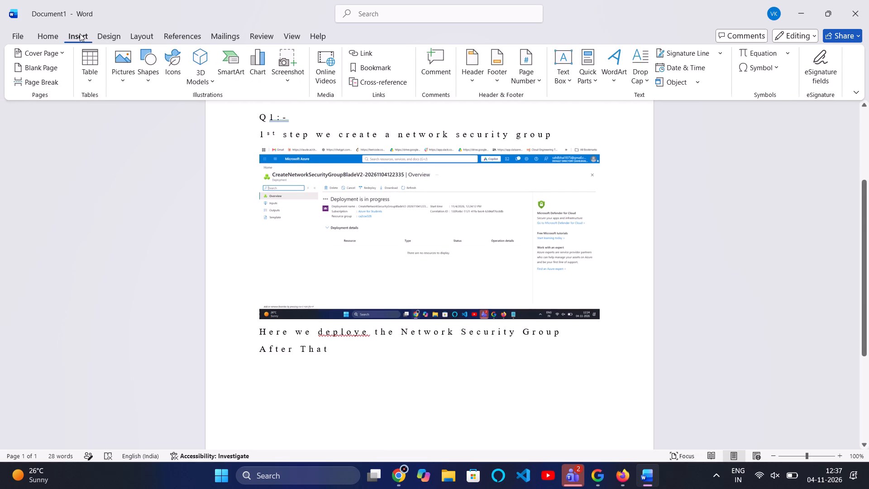
pyautogui.click(119, 60)
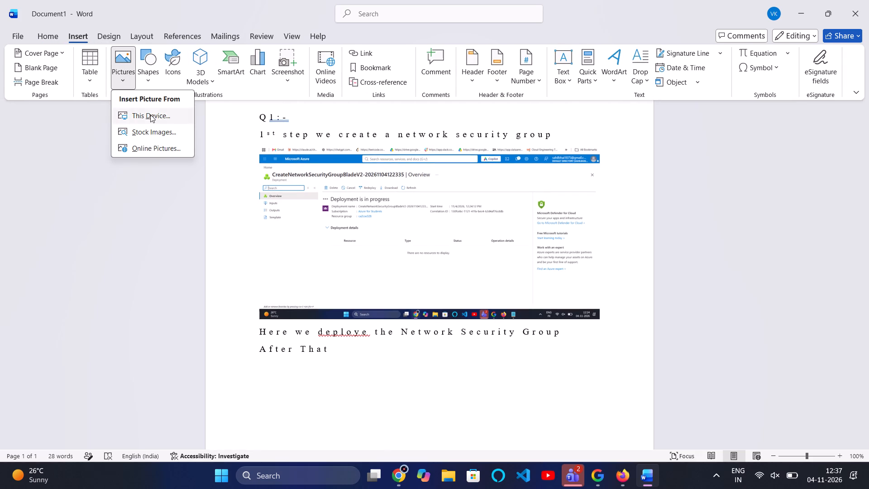
pyautogui.click(150, 115)
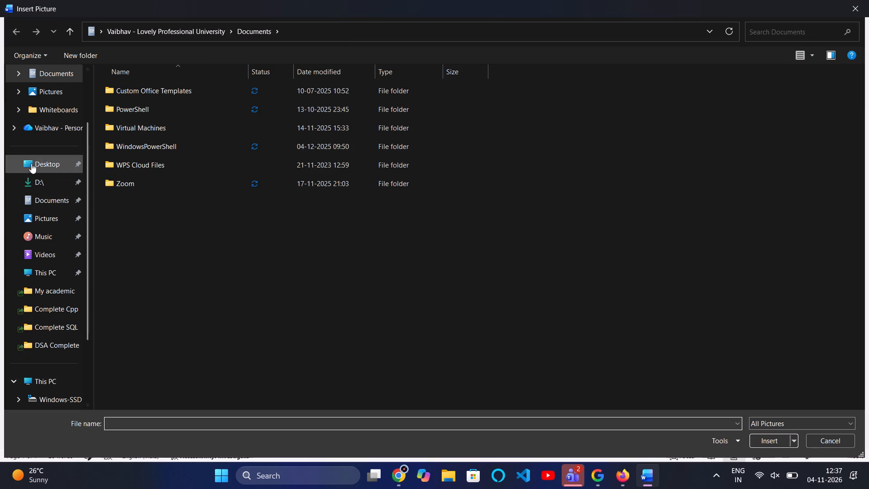
pyautogui.click(50, 91)
pyautogui.scroll(11, 50, 91)
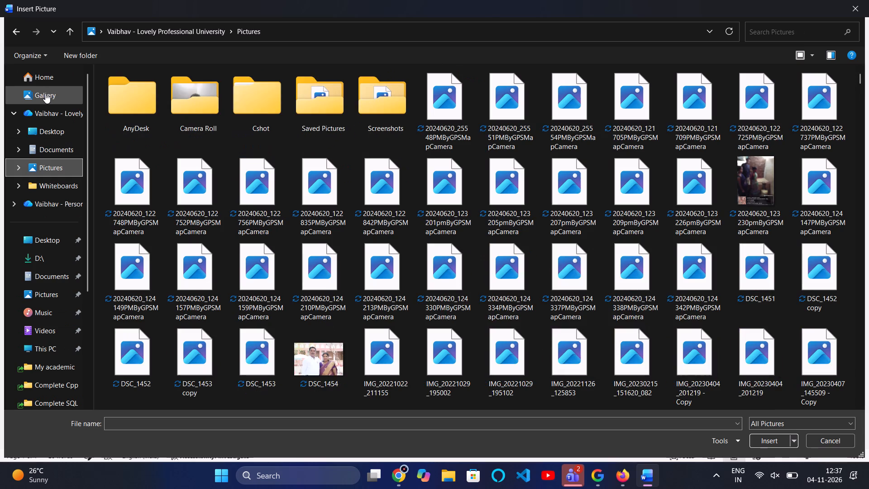
pyautogui.click(45, 93)
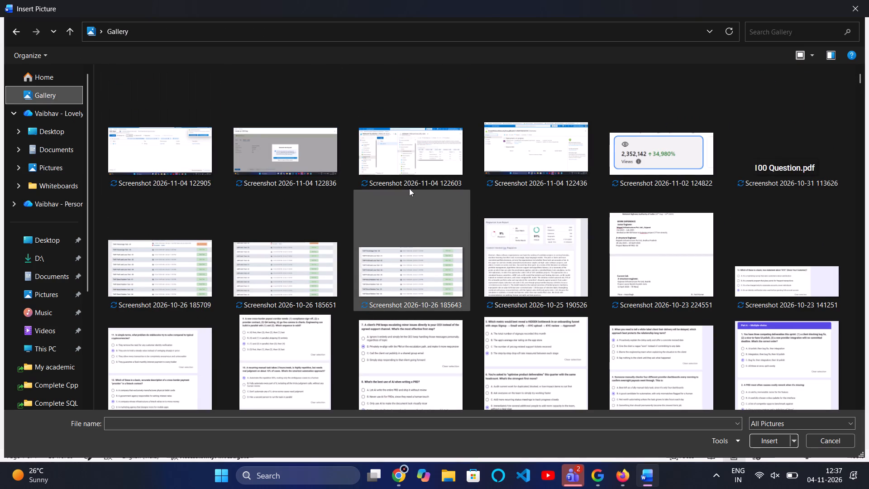
pyautogui.doubleClick(406, 155)
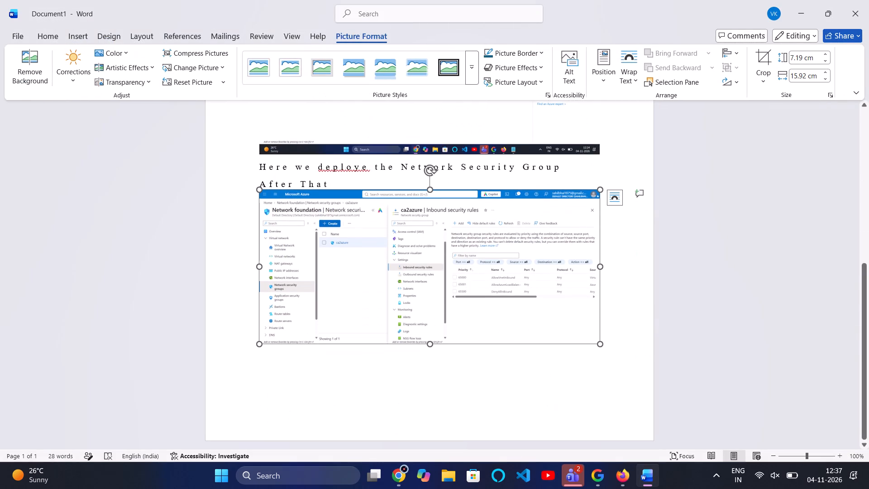
# Extend the "After That" line above the inbound rules screenshot to read "After That connect with Outbound and inbound policy rule".
pyautogui.click(338, 183)
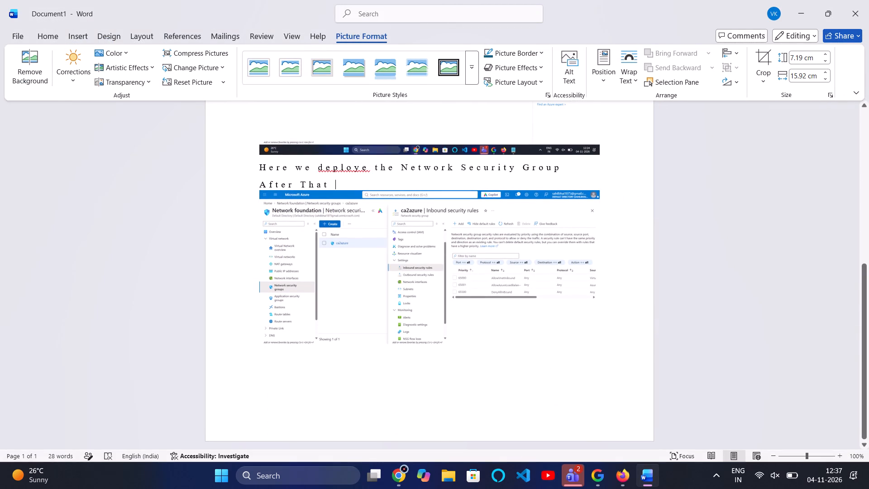
pyautogui.press('BackSpace')
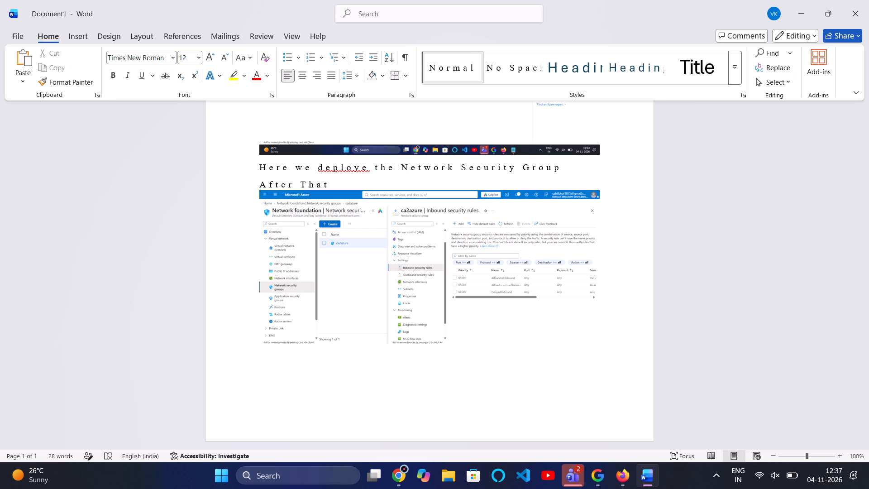
pyautogui.write('conn')
pyautogui.press('BackSpace')
pyautogui.press('BackSpace')
pyautogui.press('BackSpace')
pyautogui.press('BackSpace')
pyautogui.press('space')
pyautogui.press('v')
pyautogui.press('BackSpace')
pyautogui.write('connect with')
pyautogui.press('space')
pyautogui.write('Outbound and')
pyautogui.press('space')
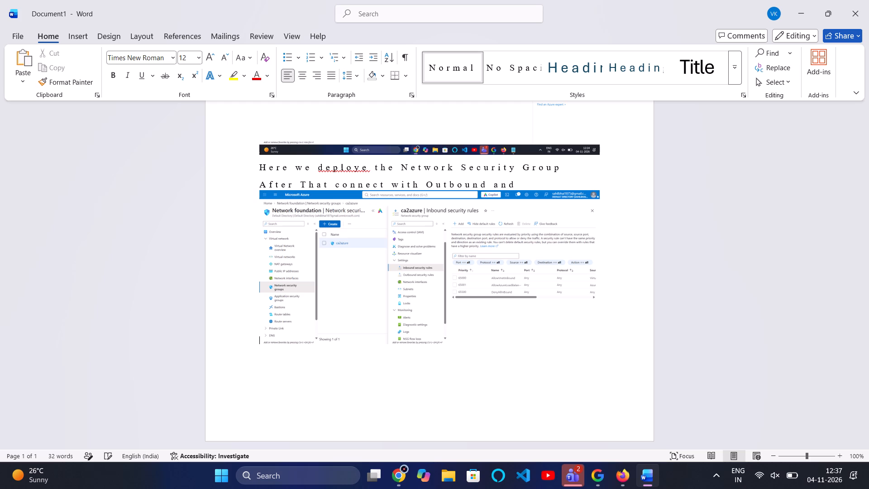
pyautogui.write('in boud')
pyautogui.press('BackSpace')
pyautogui.press('BackSpace')
pyautogui.press('BackSpace')
pyautogui.press('BackSpace')
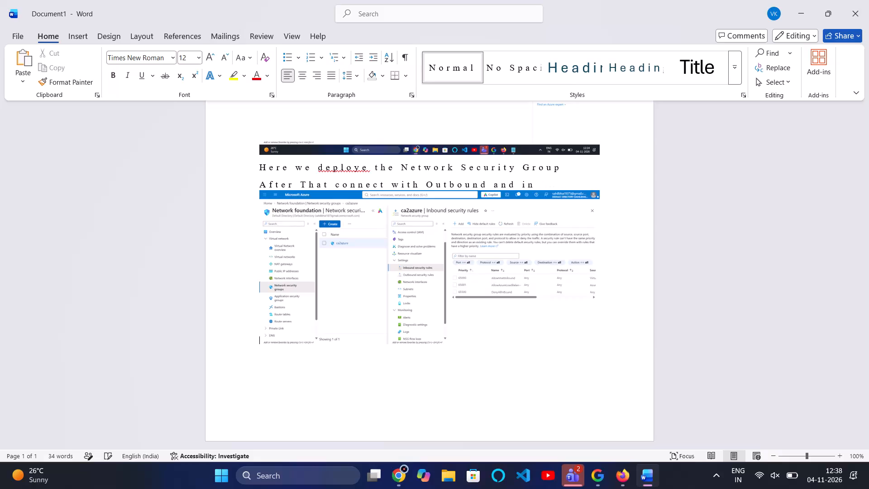
pyautogui.press('BackSpace')
pyautogui.press('BackSpace')
pyautogui.write('nbound')
pyautogui.press('space')
pyautogui.write('policy rule')
pyautogui.press('space')
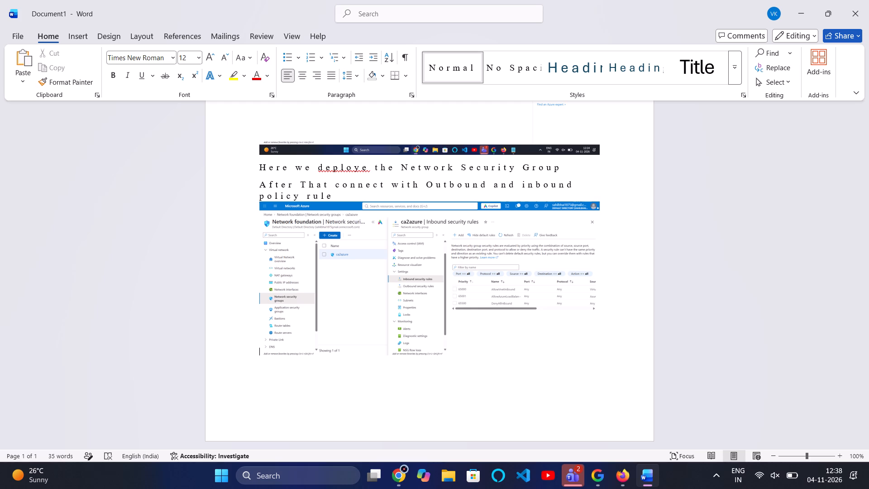
pyautogui.scroll(2, 334, 183)
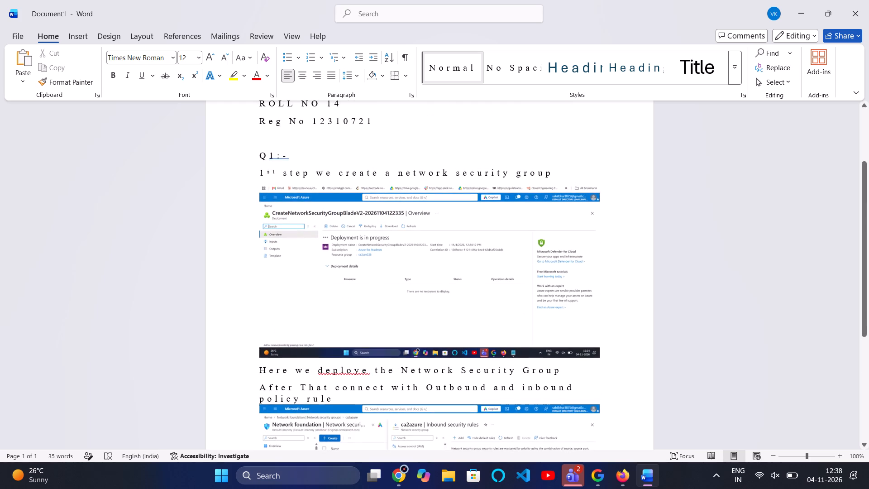
pyautogui.scroll(2, 291, 329)
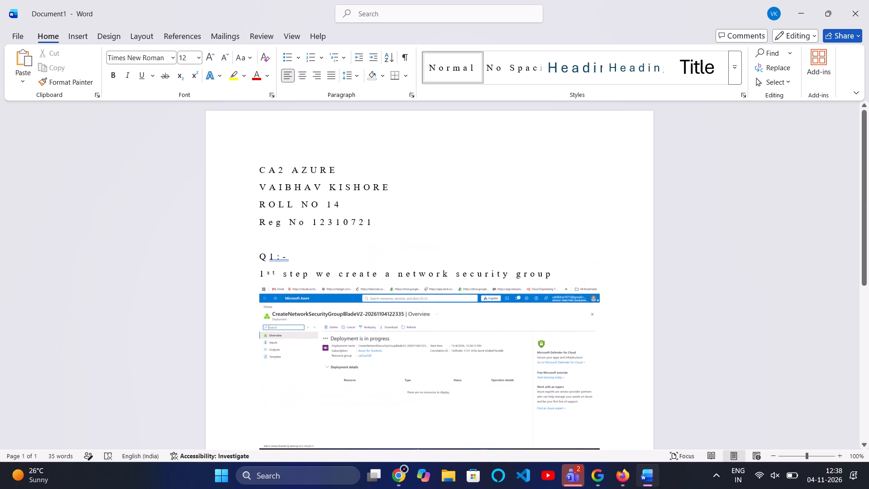
pyautogui.scroll(-4, 291, 329)
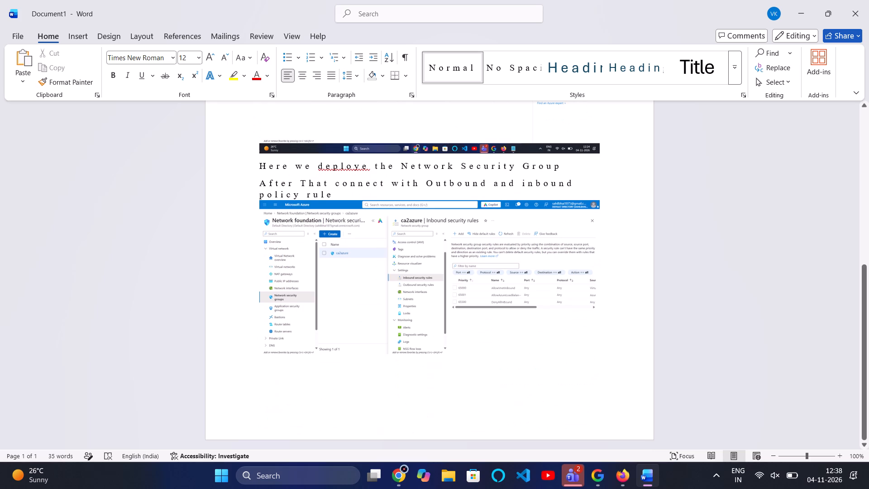
pyautogui.scroll(-1, 291, 329)
pyautogui.click(426, 362)
pyautogui.click(610, 350)
pyautogui.press('Return')
pyautogui.press('Return')
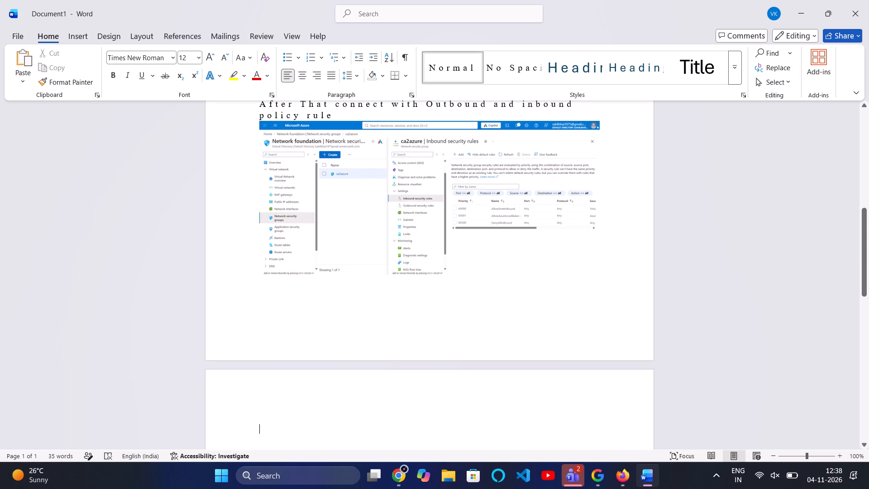
pyautogui.click(77, 38)
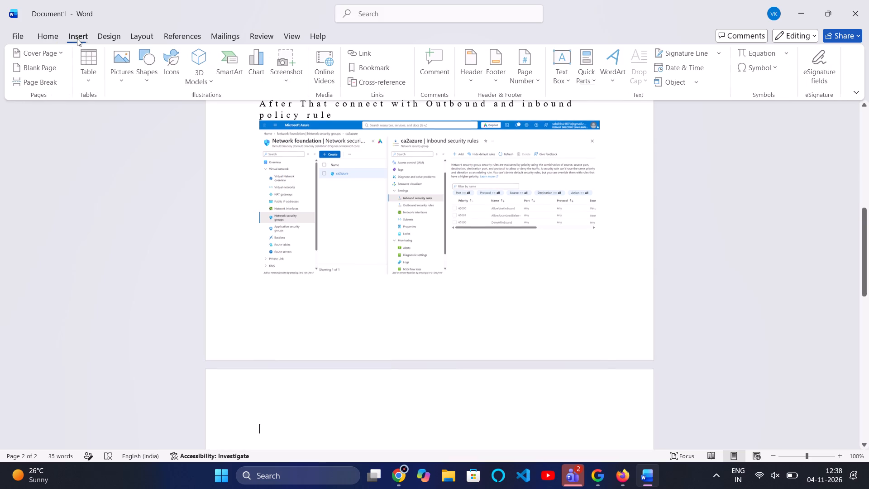
pyautogui.click(117, 55)
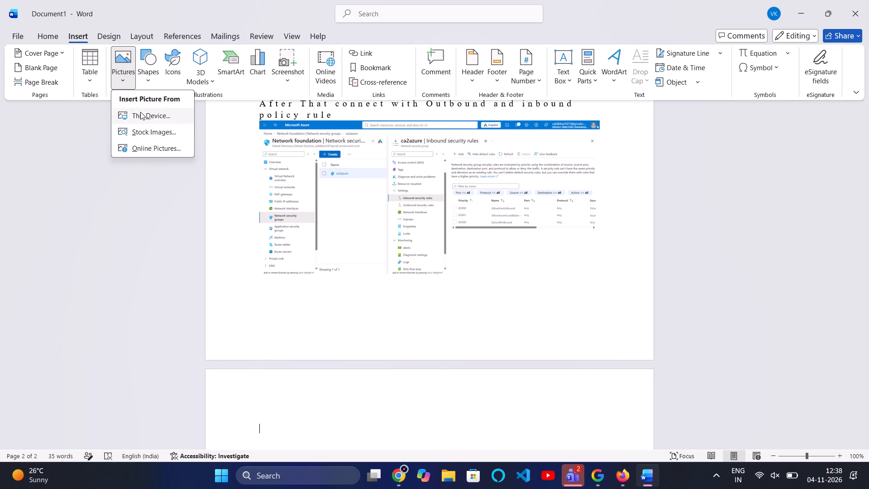
pyautogui.click(140, 112)
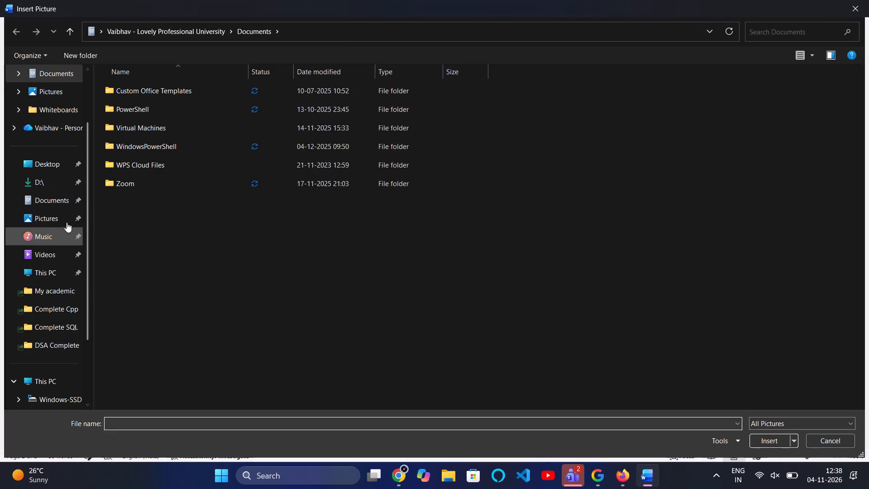
pyautogui.scroll(5, 55, 182)
pyautogui.click(57, 97)
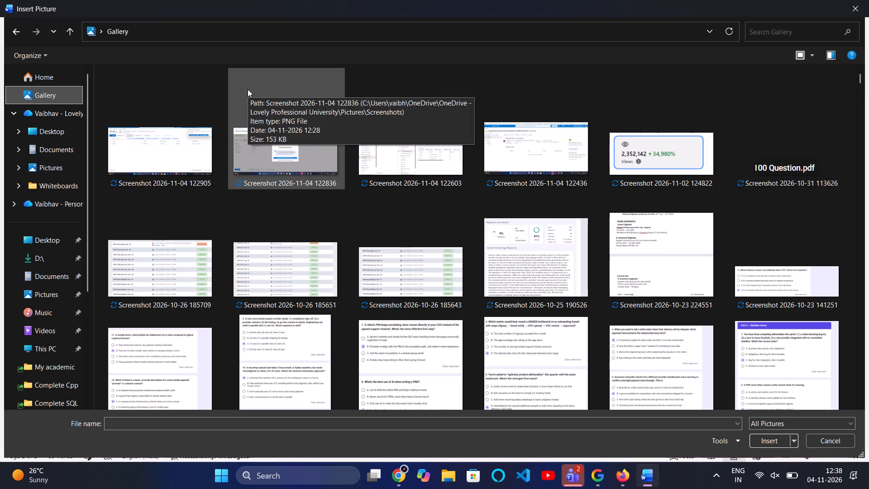
pyautogui.doubleClick(282, 158)
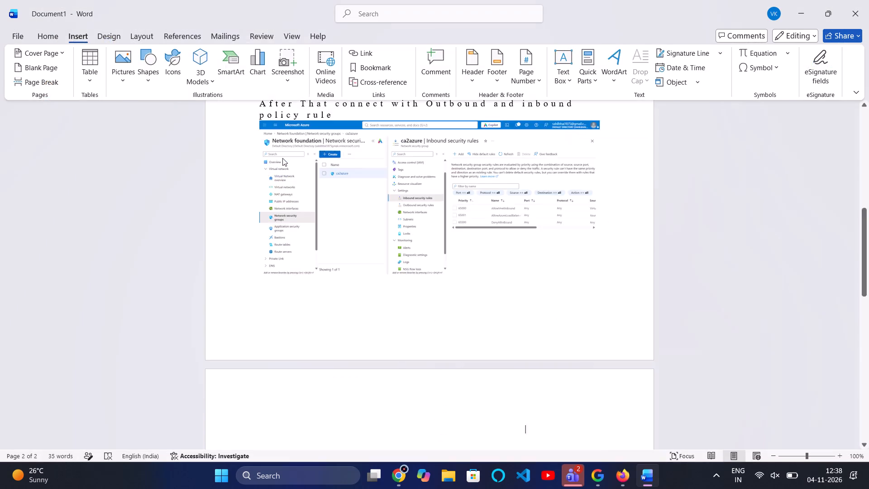
# Add the caption "Then create ssh key pair and link with tcp port" on a new line below the SSH key screenshot.
pyautogui.scroll(1, 300, 184)
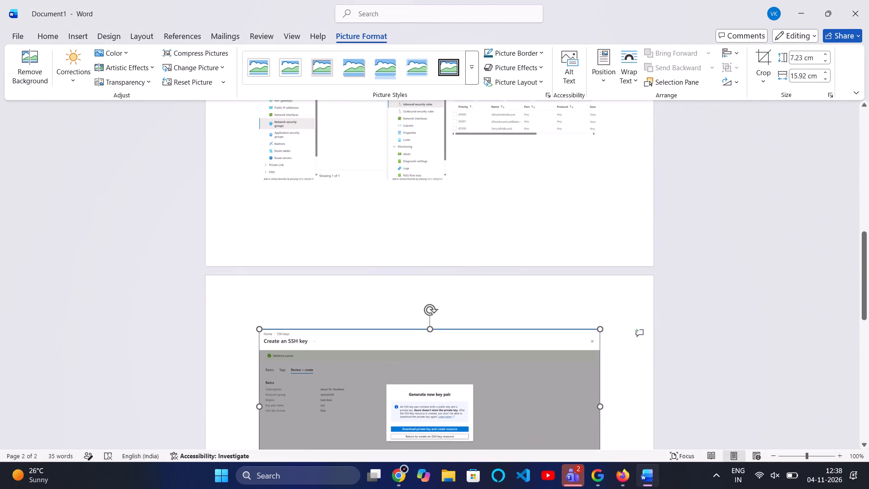
pyautogui.scroll(-1, 300, 184)
pyautogui.click(318, 292)
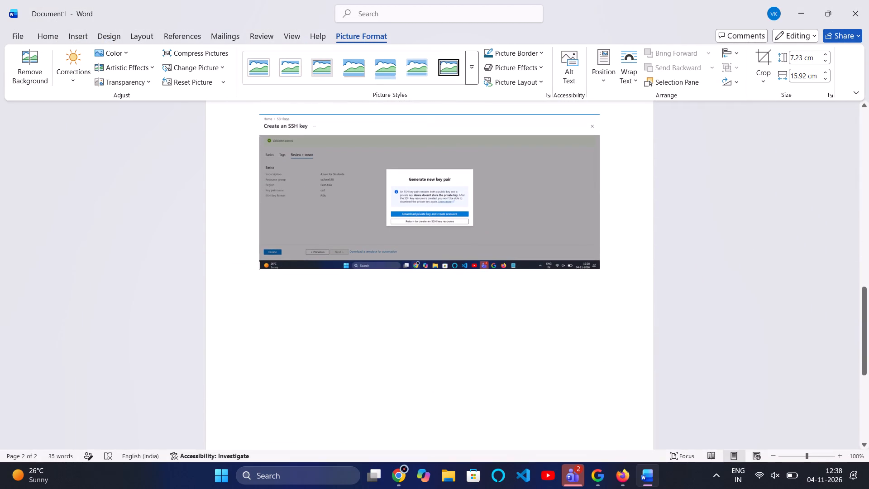
pyautogui.click(609, 271)
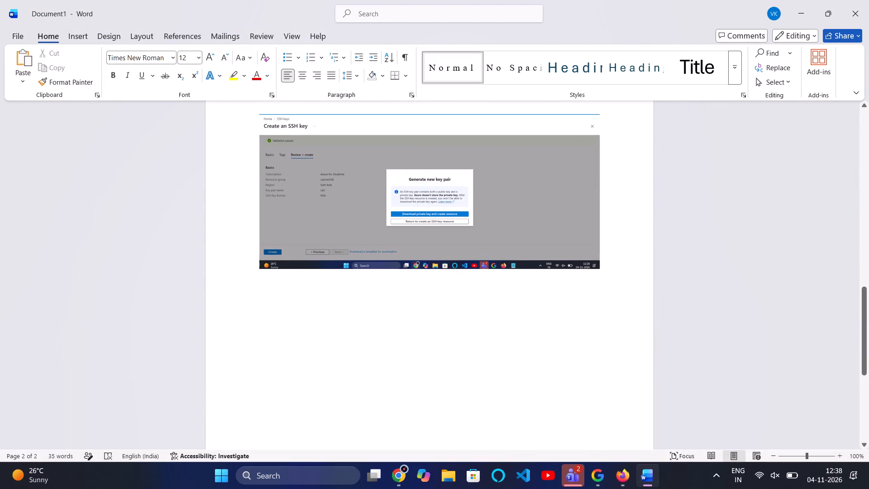
pyautogui.press('Return')
pyautogui.write('Then')
pyautogui.press('space')
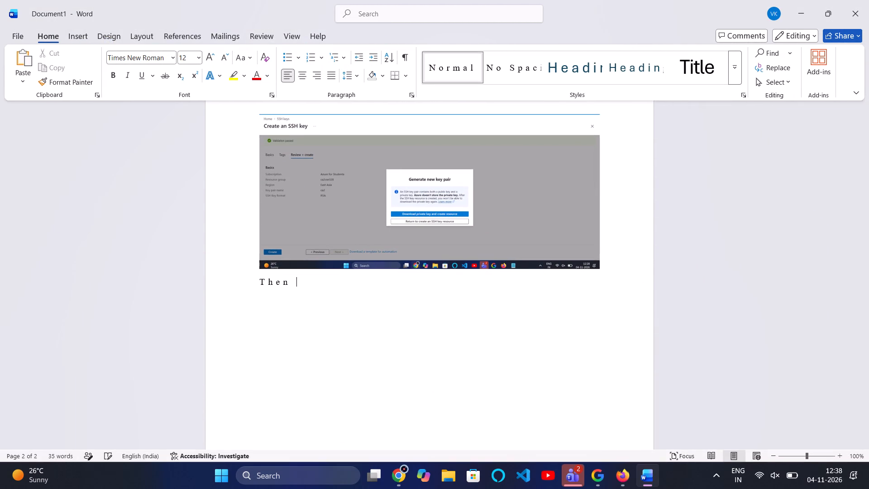
pyautogui.write('create')
pyautogui.press('space')
pyautogui.write('sssh')
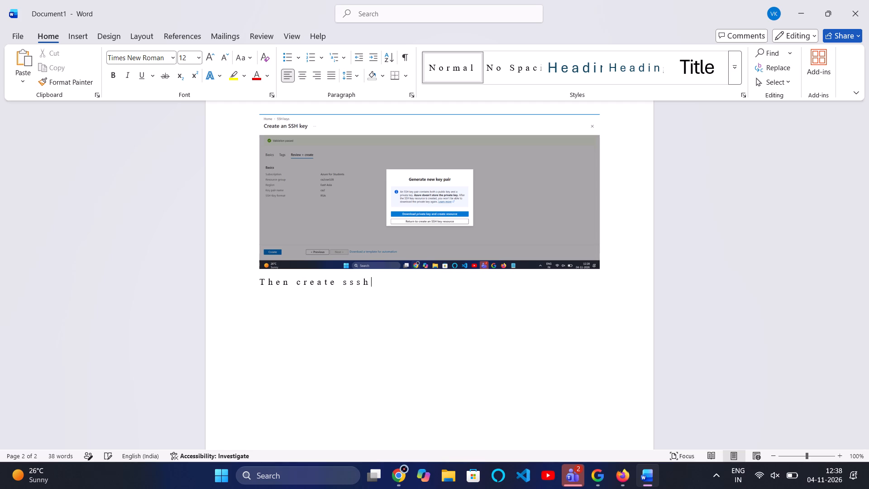
pyautogui.press('BackSpace')
pyautogui.press('BackSpace')
pyautogui.write('h key pair')
pyautogui.press('space')
pyautogui.write('and link with')
pyautogui.press('space')
pyautogui.write('h')
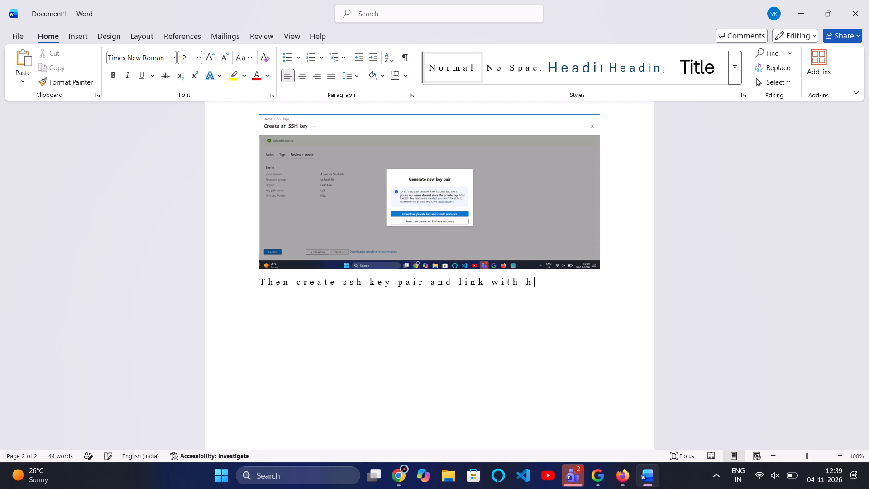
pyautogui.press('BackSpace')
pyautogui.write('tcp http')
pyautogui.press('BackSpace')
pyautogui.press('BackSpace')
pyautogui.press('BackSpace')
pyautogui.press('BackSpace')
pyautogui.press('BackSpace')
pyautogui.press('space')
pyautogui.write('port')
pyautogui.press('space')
# Add a second caption line reading "And download the key pair" below the SSH key caption.
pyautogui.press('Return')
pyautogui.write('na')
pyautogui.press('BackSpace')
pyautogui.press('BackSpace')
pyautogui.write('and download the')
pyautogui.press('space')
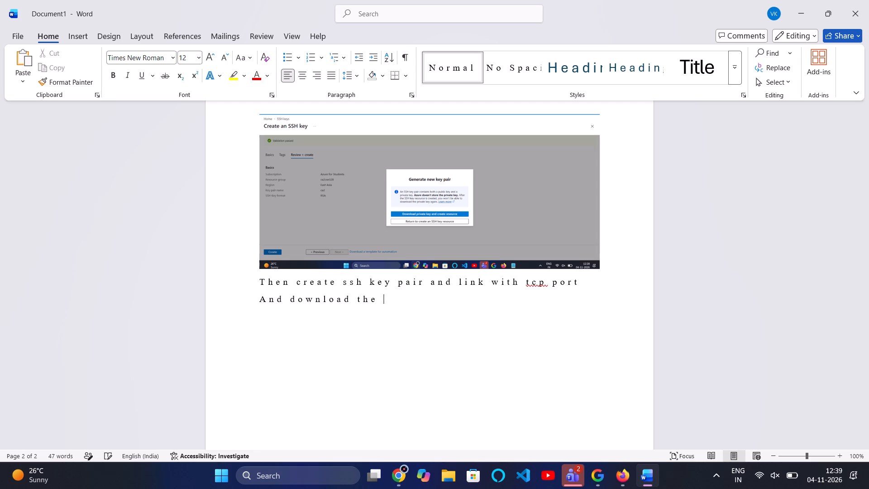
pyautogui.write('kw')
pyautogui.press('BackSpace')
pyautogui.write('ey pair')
# End the "And download the key pair" caption with a period and start a new line below it with the text "After That".
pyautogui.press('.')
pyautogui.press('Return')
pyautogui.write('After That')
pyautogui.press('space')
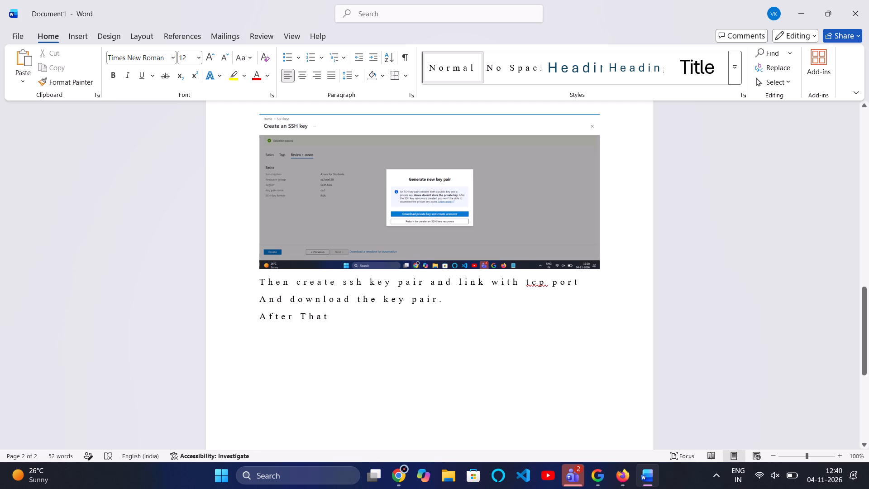
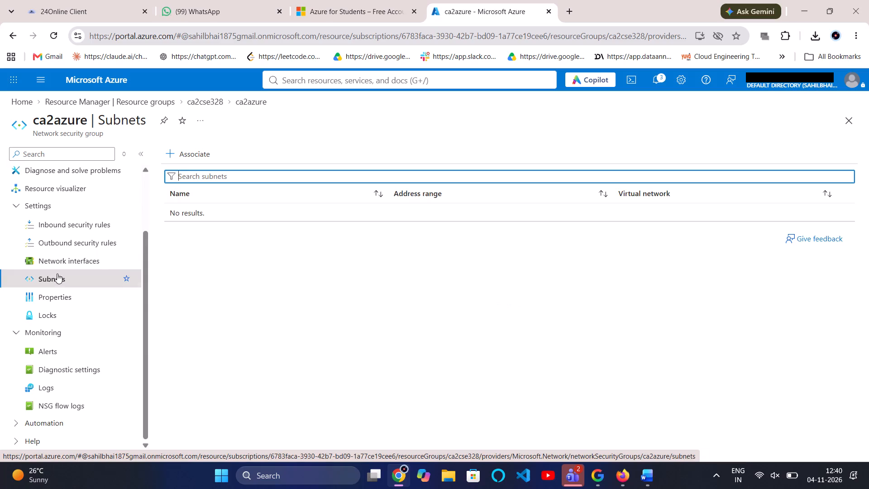
# Open subnet association for the ca2azure network security group and check which virtual networks can be selected.
pyautogui.scroll(3, 64, 238)
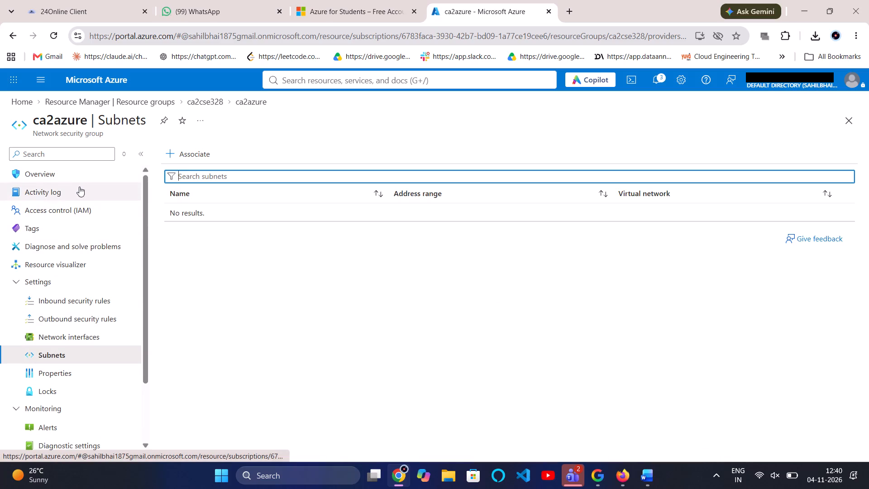
pyautogui.click(190, 157)
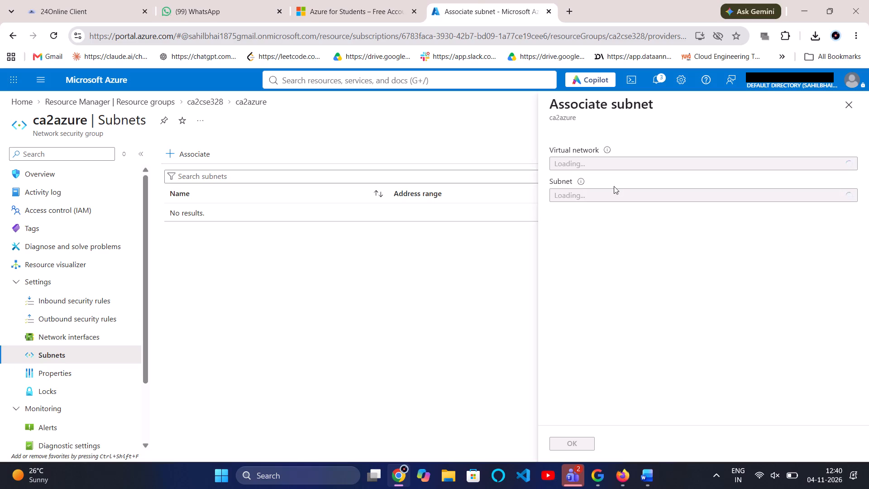
pyautogui.click(602, 162)
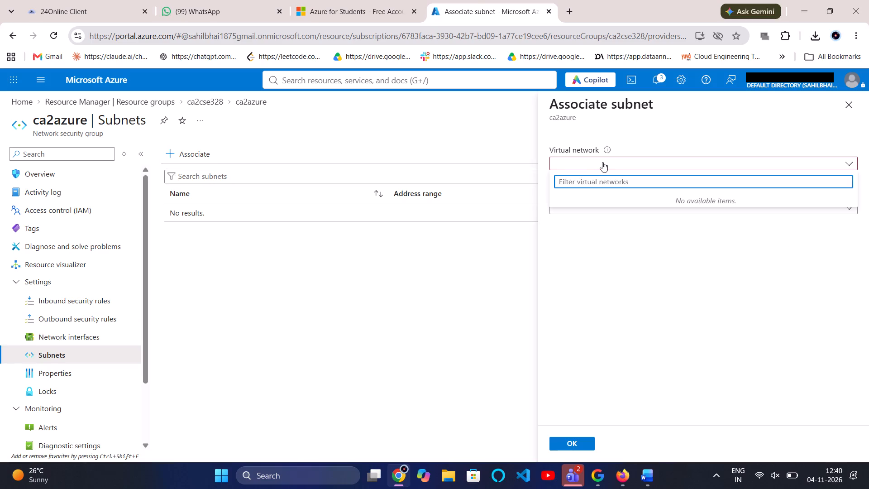
pyautogui.click(597, 183)
# Find the virtual network service and start creating a virtual network named ca2, completing its basic details.
pyautogui.click(450, 77)
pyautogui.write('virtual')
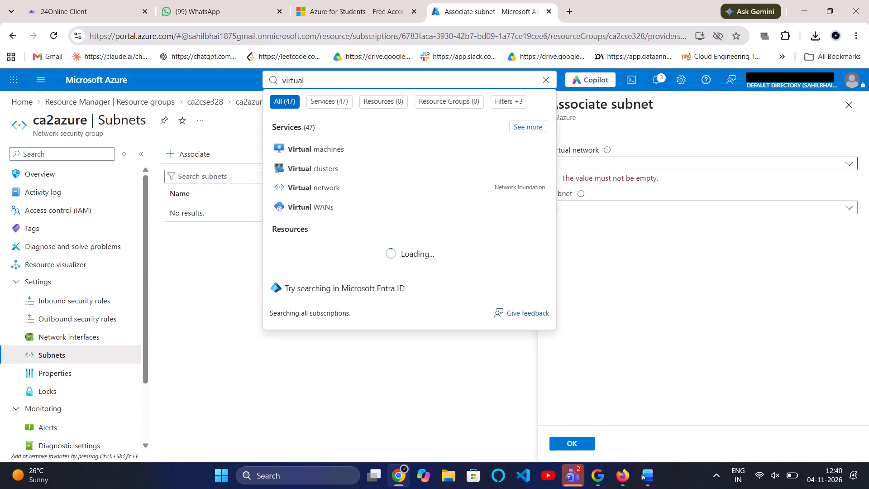
pyautogui.click(380, 179)
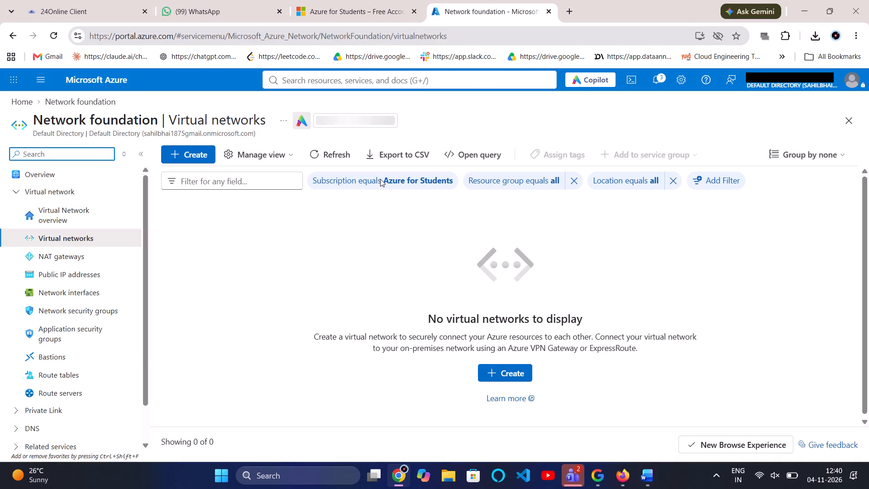
pyautogui.click(495, 374)
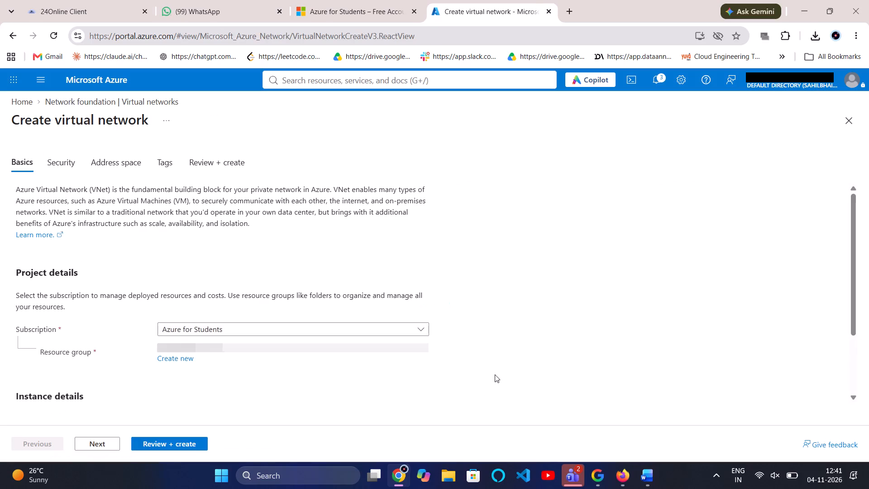
pyautogui.scroll(-1, 297, 219)
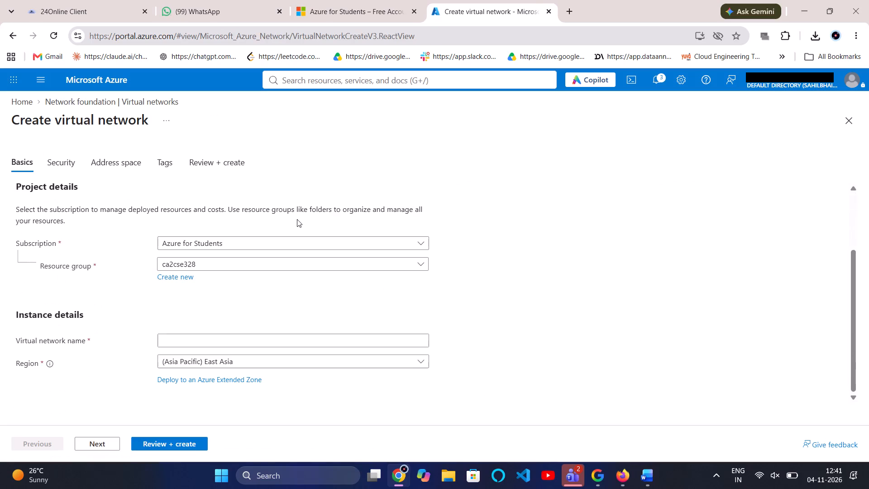
pyautogui.scroll(-2, 246, 284)
pyautogui.click(218, 341)
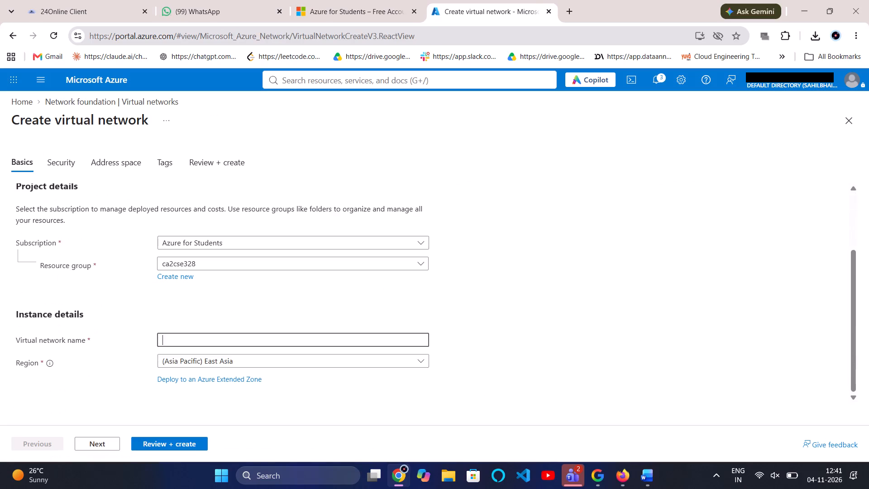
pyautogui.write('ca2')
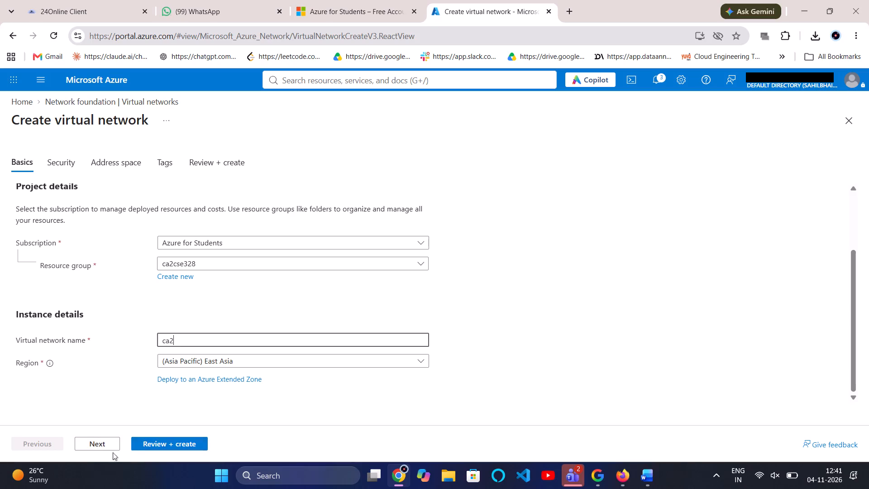
pyautogui.click(96, 445)
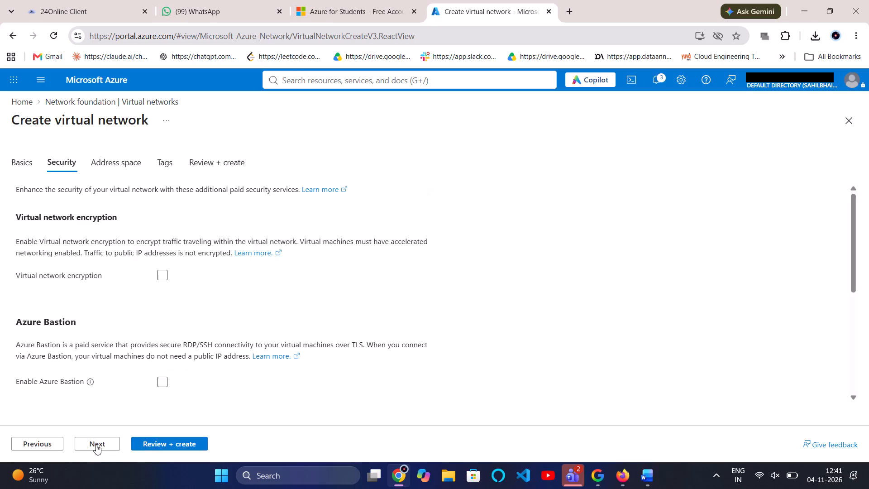
# Enable Azure Firewall in the security settings of the new ca2 virtual network.
pyautogui.scroll(-1, 115, 361)
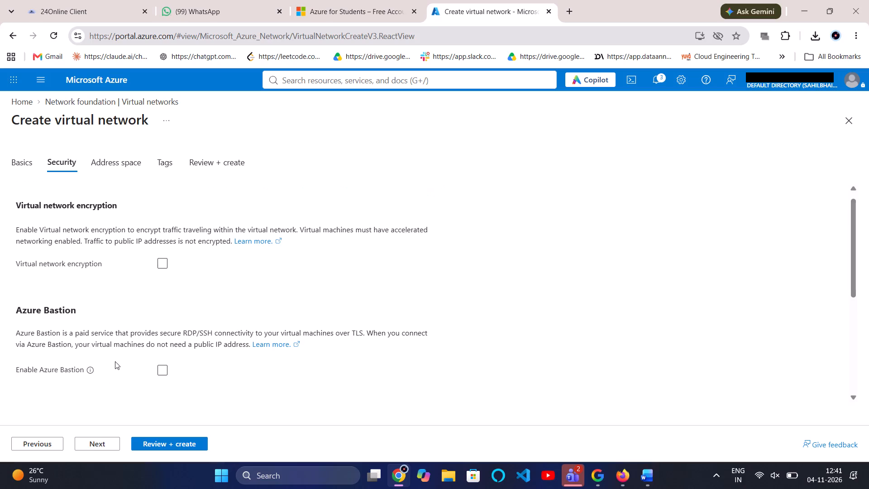
pyautogui.scroll(-2, 142, 312)
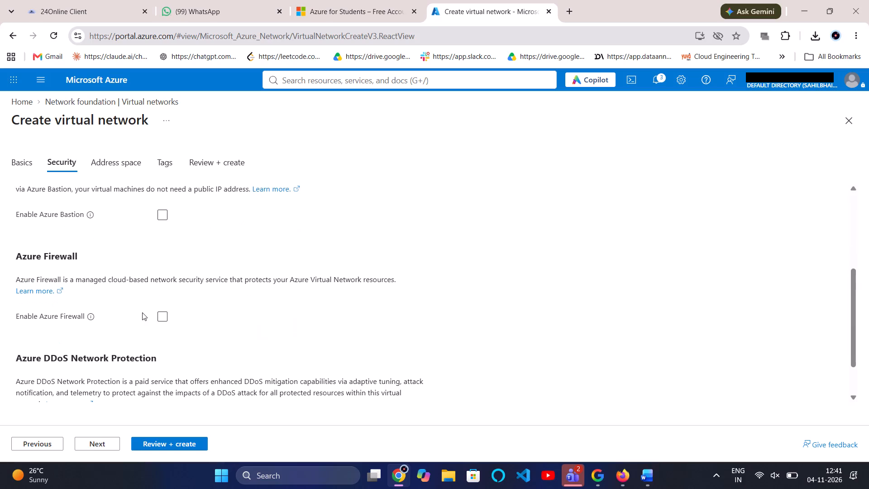
pyautogui.scroll(-1, 142, 312)
pyautogui.click(161, 316)
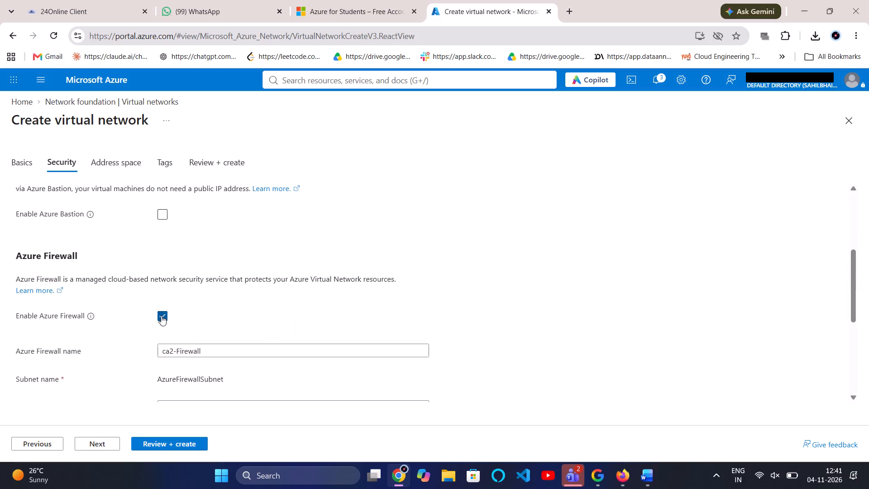
# Examine the Azure Firewall and DDoS protection settings in the new virtual network's security configuration.
pyautogui.scroll(-3, 161, 316)
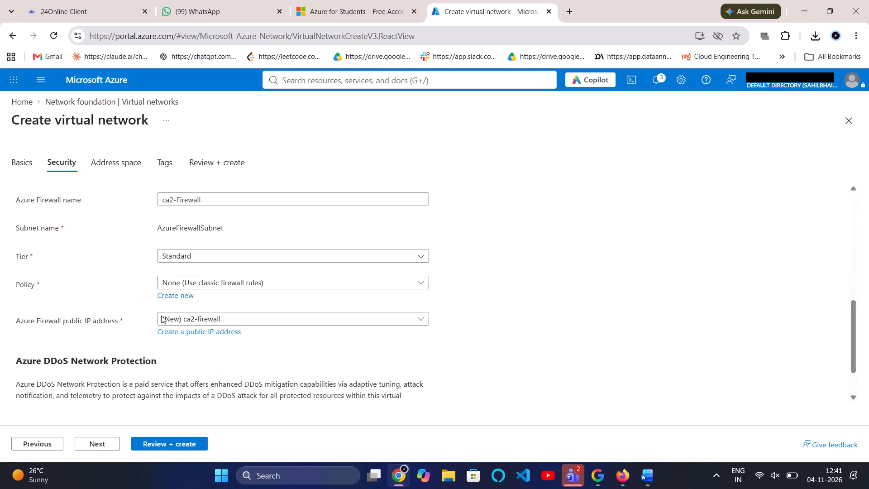
pyautogui.scroll(-3, 161, 316)
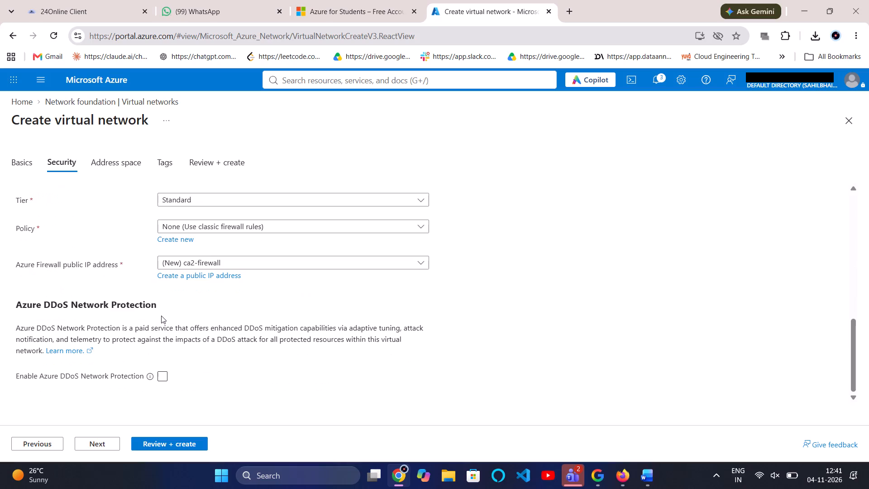
pyautogui.scroll(5, 161, 316)
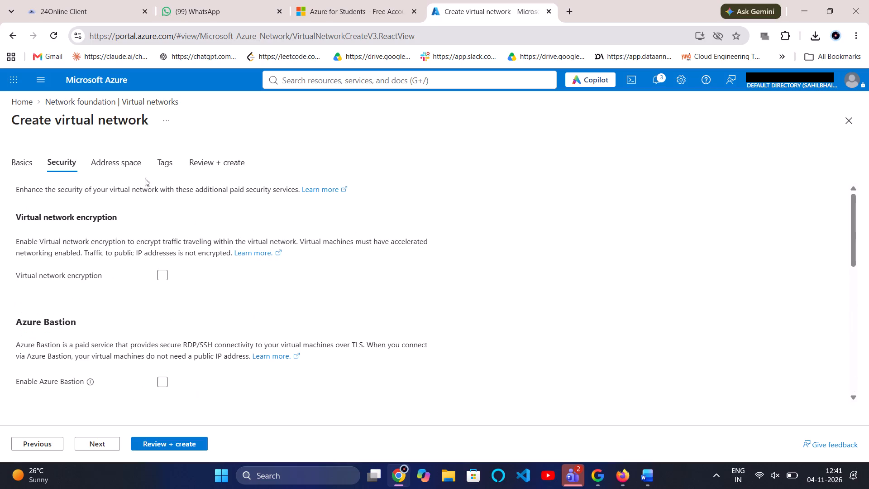
# Capture a screenshot of the new virtual network's Address space settings showing the 10.0.0.0/16 range.
pyautogui.click(138, 162)
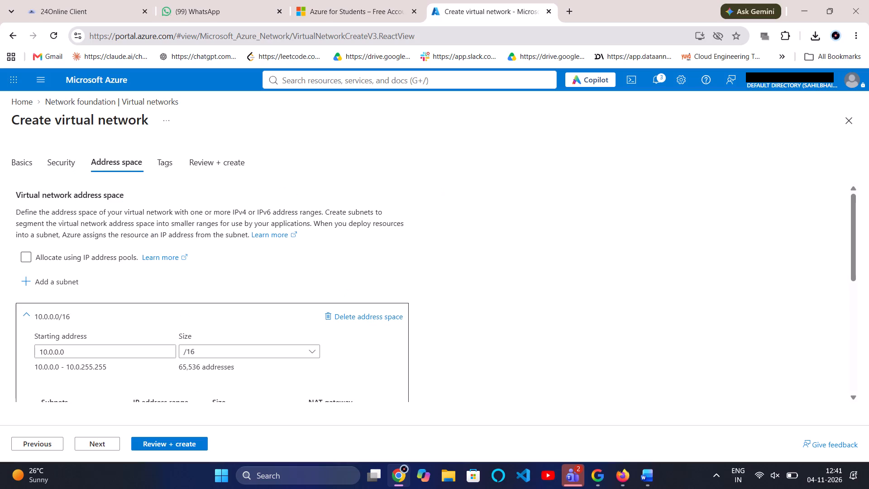
pyautogui.scroll(-1, 164, 239)
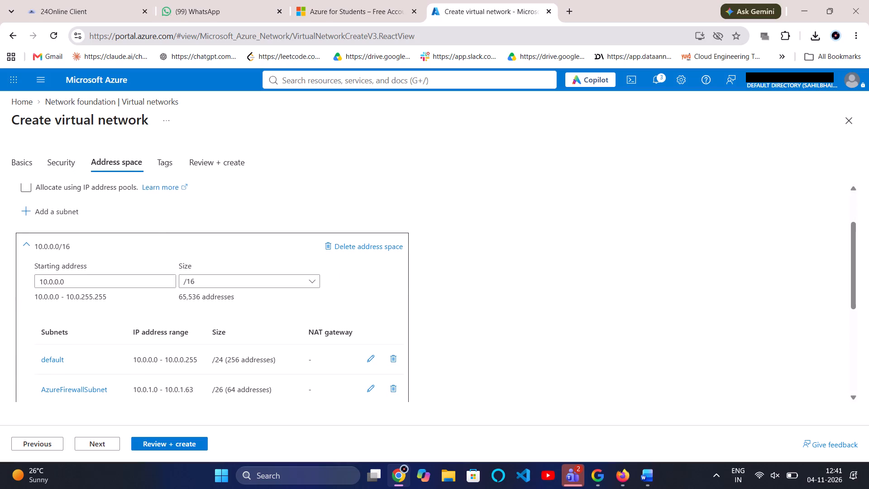
pyautogui.hscroll(1, 164, 239)
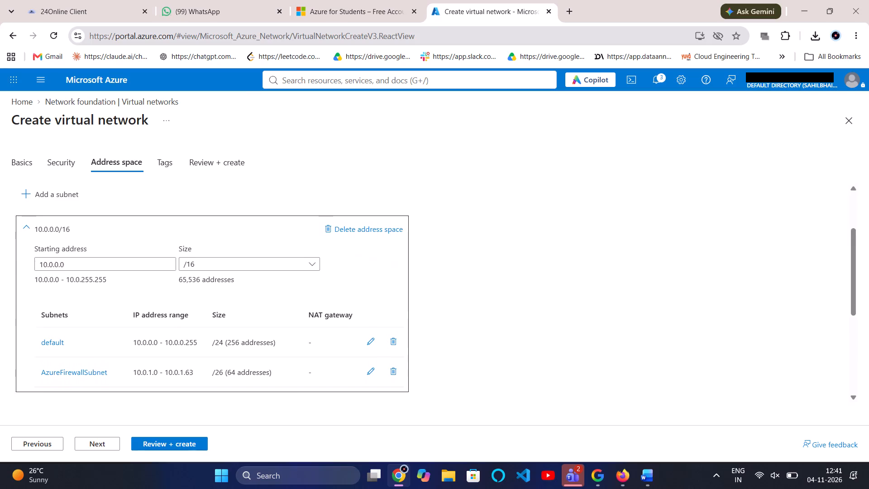
pyautogui.hscroll(1, 164, 239)
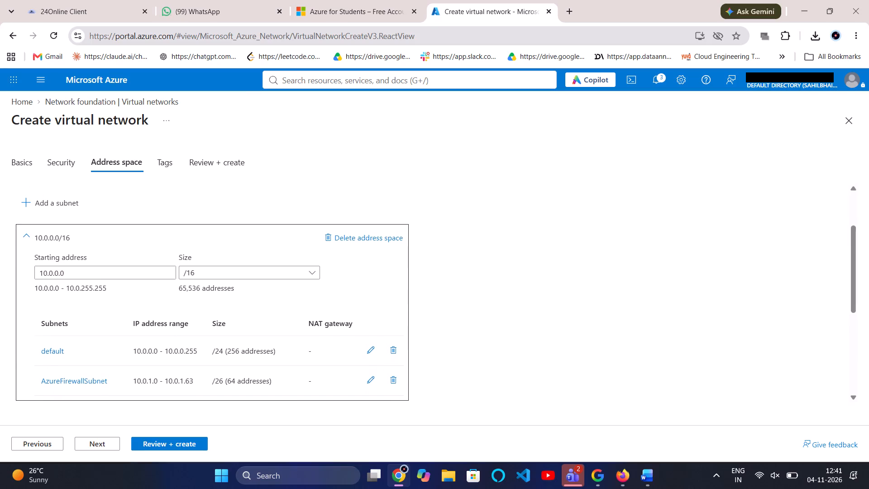
pyautogui.scroll(1, 164, 239)
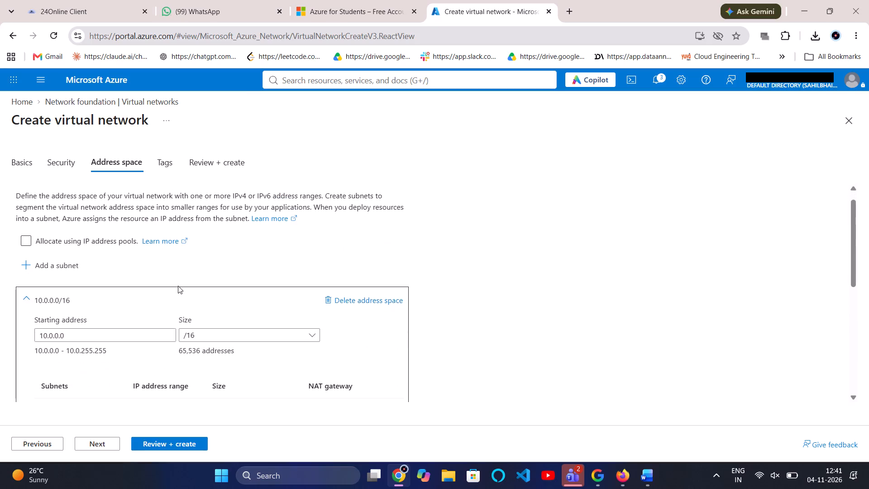
pyautogui.press('shift+super+s')
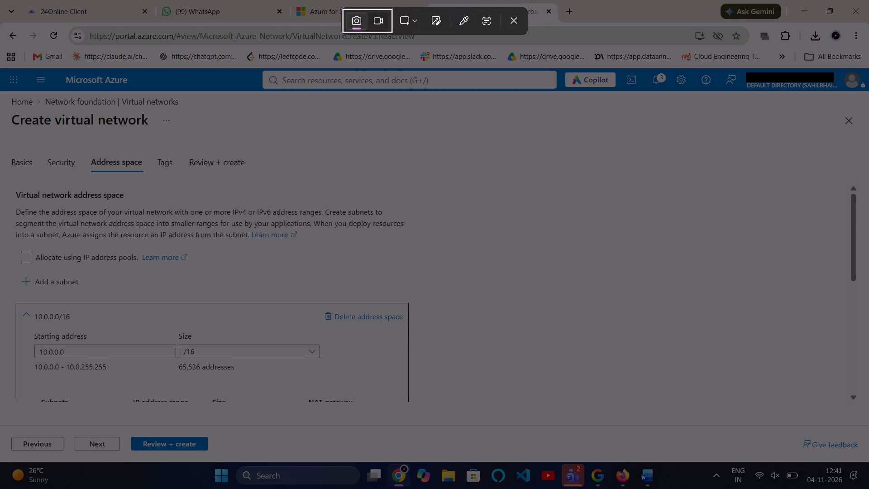
pyautogui.moveTo(0, 85); pyautogui.dragTo(731, 422)
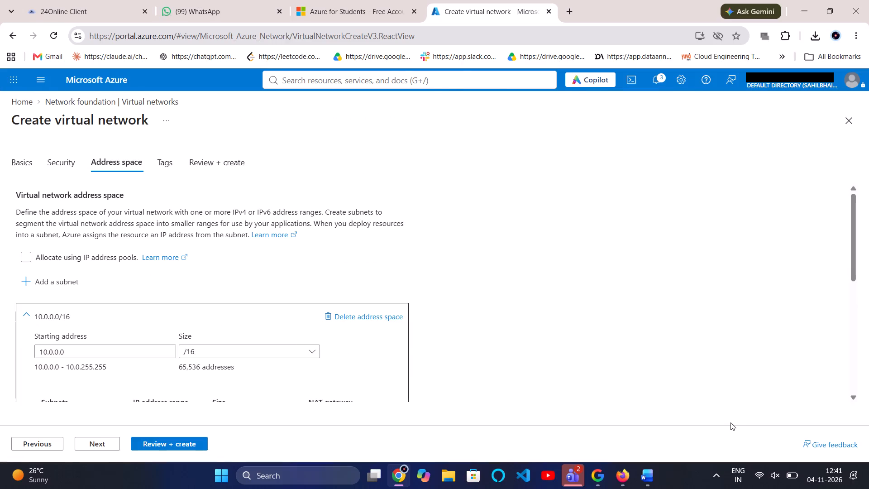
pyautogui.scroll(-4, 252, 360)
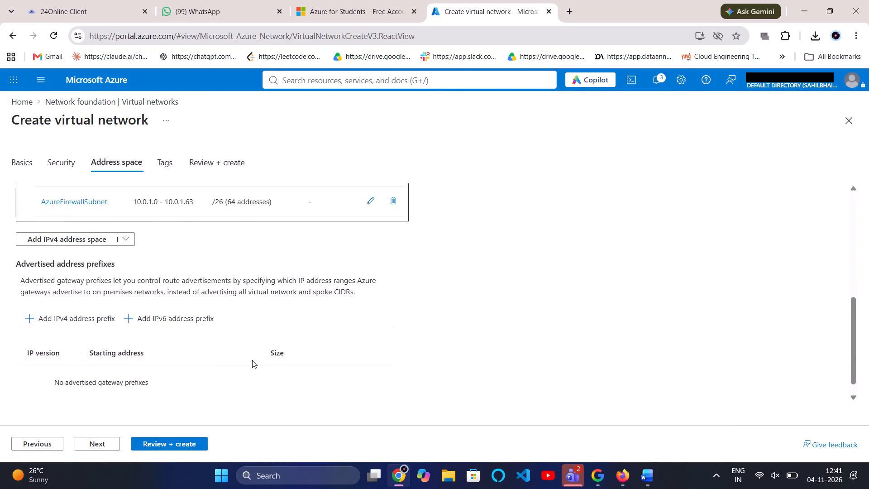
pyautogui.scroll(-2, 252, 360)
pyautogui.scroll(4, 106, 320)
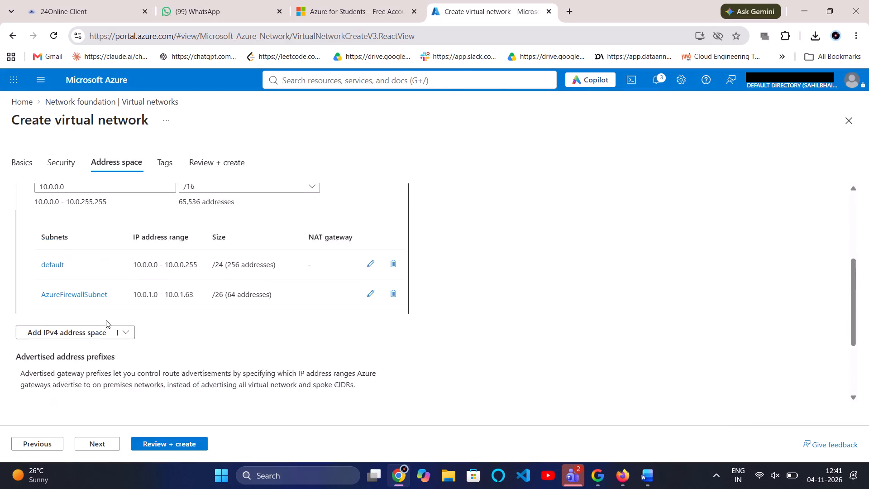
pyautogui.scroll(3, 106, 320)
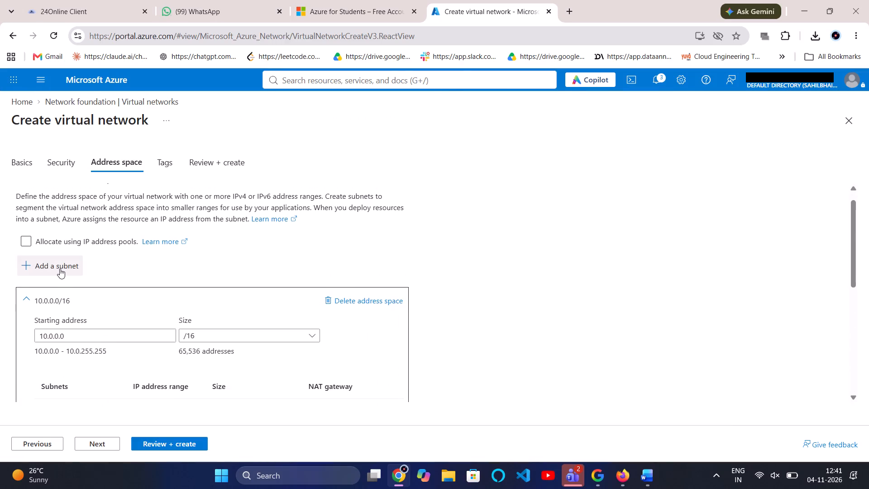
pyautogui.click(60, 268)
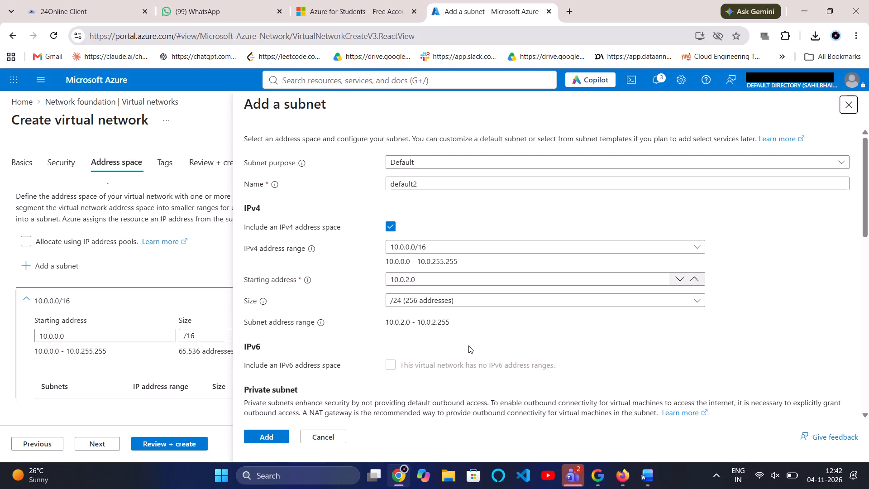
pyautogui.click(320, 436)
# Review and create the virtual network ca2 with Azure Firewall ca2-Firewall in resource group ca2cse328, region East Asia.
pyautogui.scroll(-4, 203, 348)
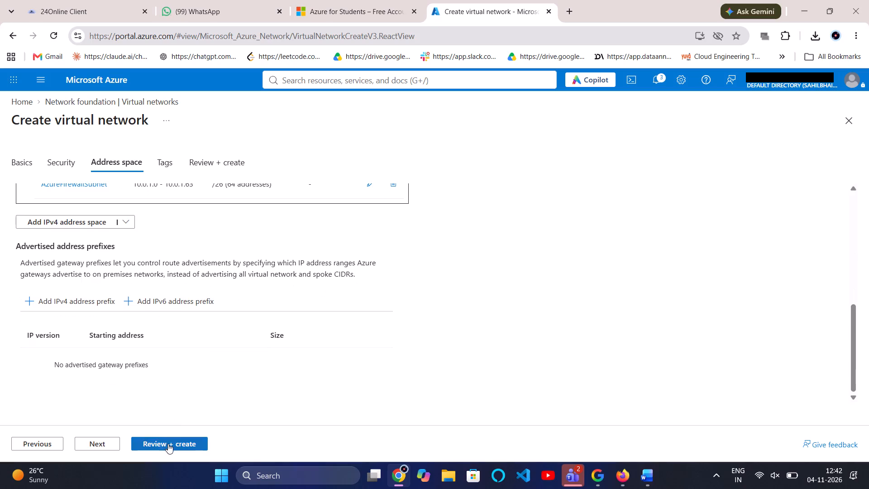
pyautogui.click(168, 444)
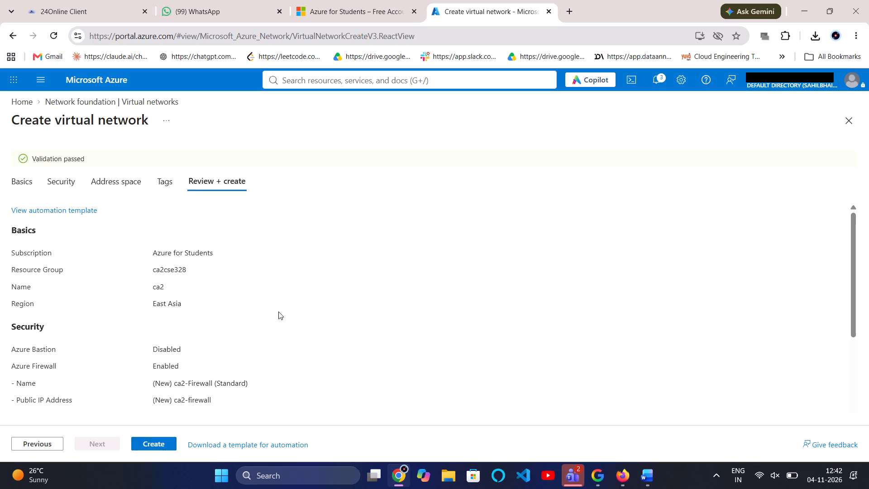
pyautogui.scroll(-3, 297, 299)
pyautogui.click(161, 446)
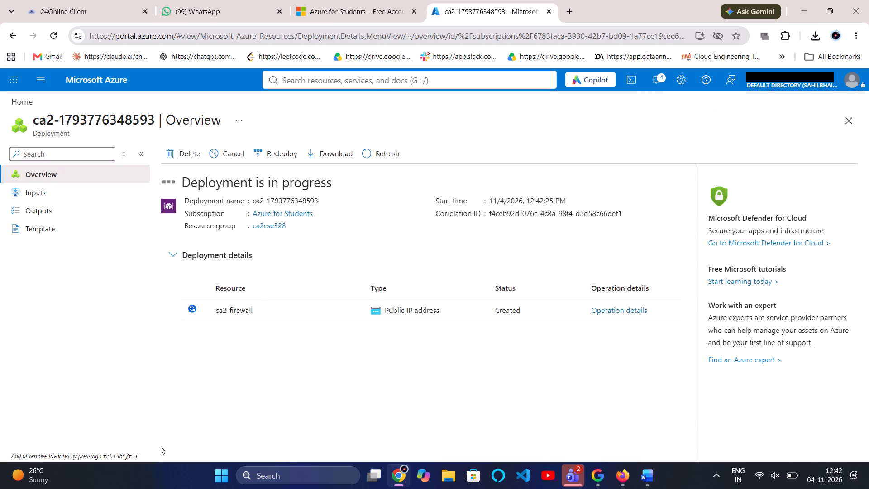
# Capture a screenshot of the ca2 virtual network's deployment overview page, including the deployment details.
pyautogui.press('shift+super+s')
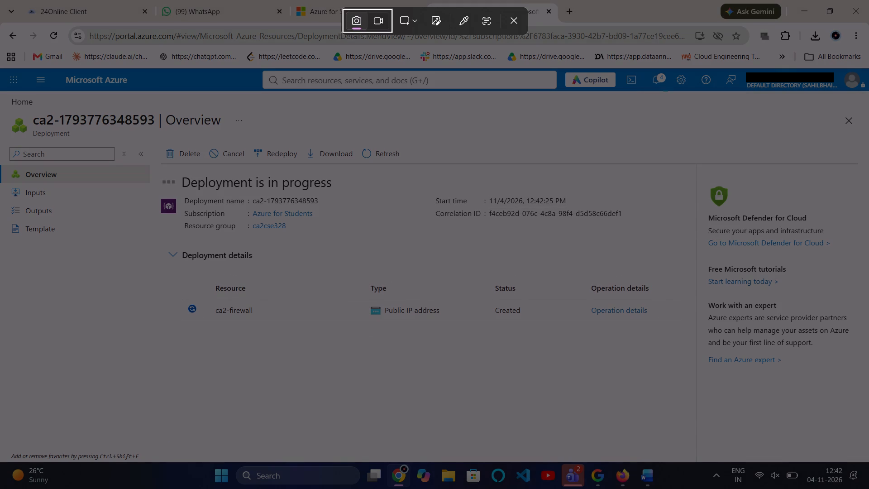
pyautogui.moveTo(2, 96); pyautogui.dragTo(622, 414)
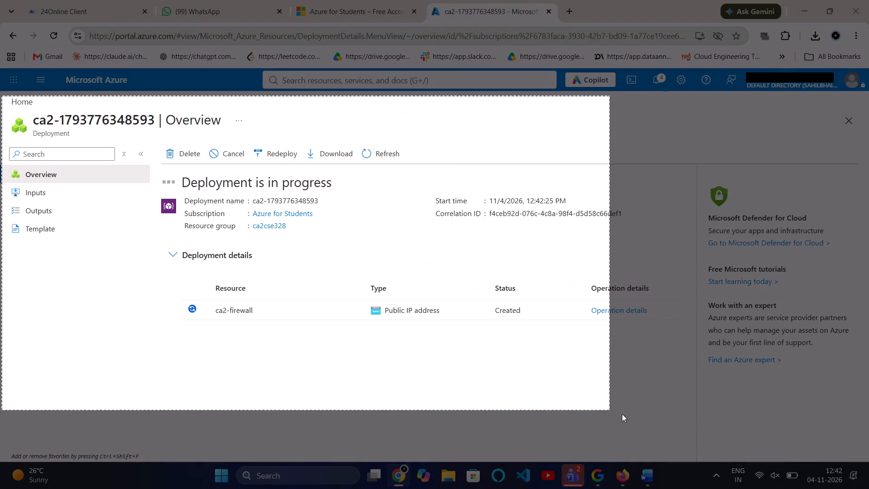
pyautogui.moveTo(622, 414); pyautogui.dragTo(850, 462)
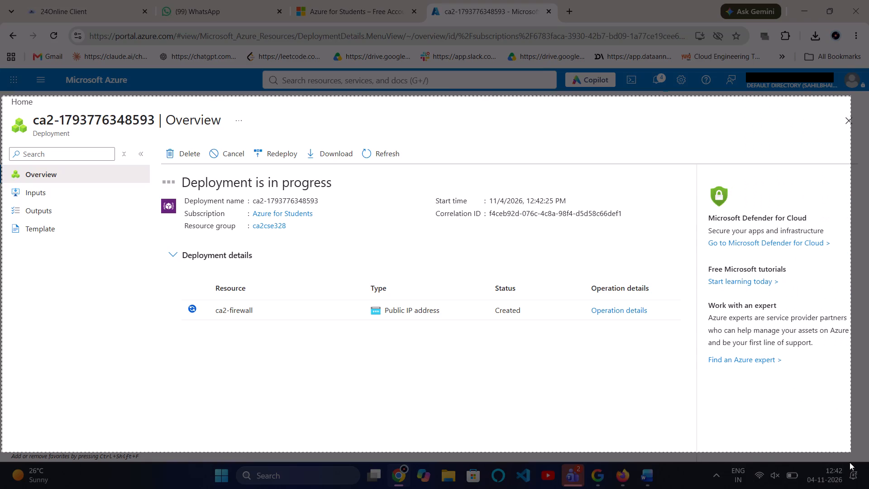
pyautogui.moveTo(850, 462); pyautogui.dragTo(868, 477)
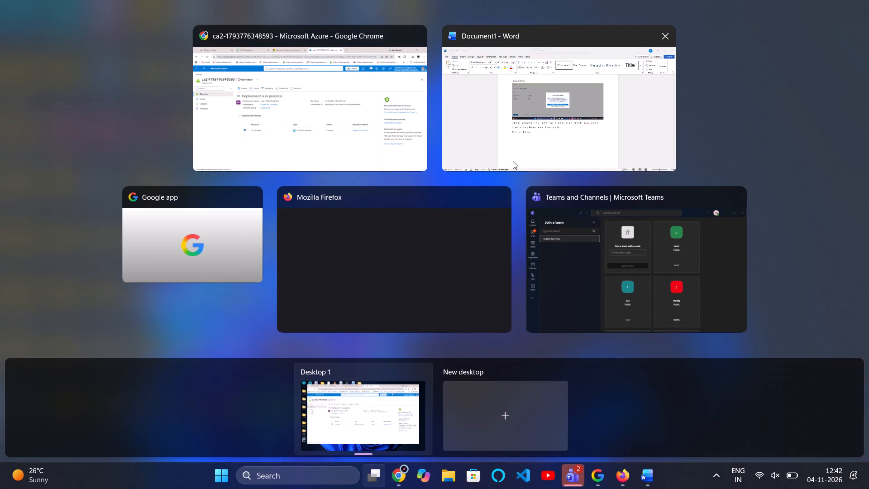
pyautogui.click(536, 132)
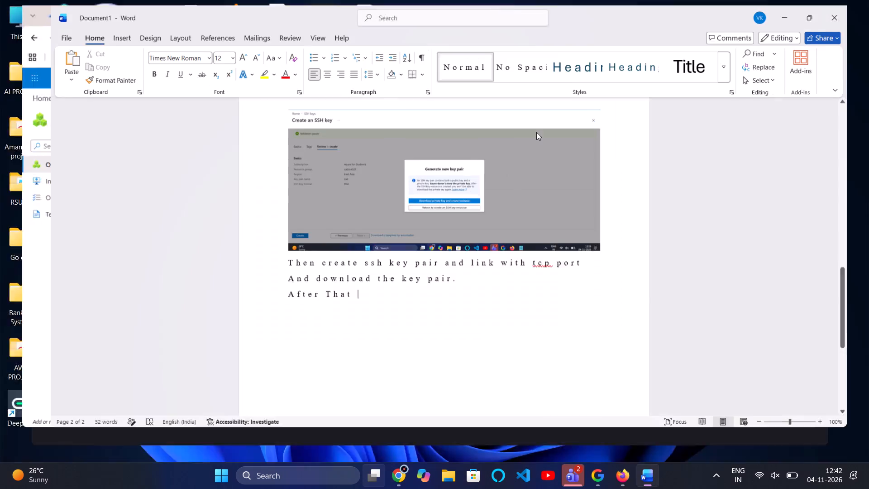
pyautogui.press('Return')
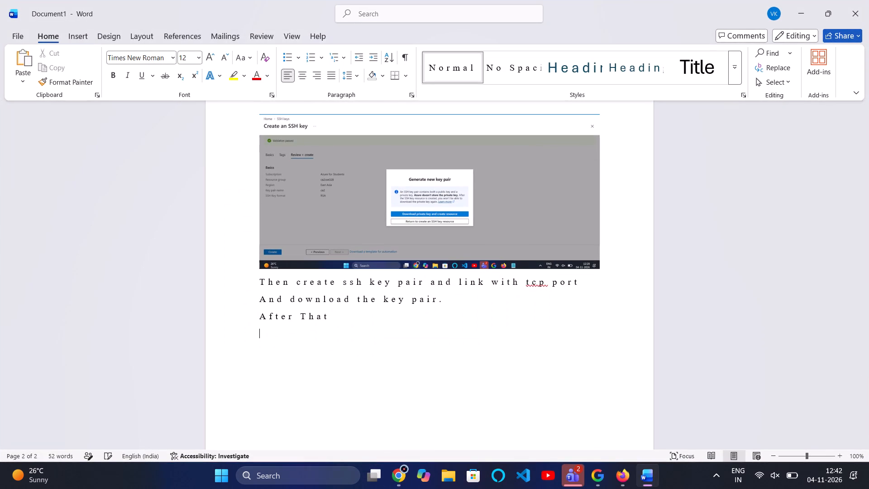
pyautogui.click(81, 37)
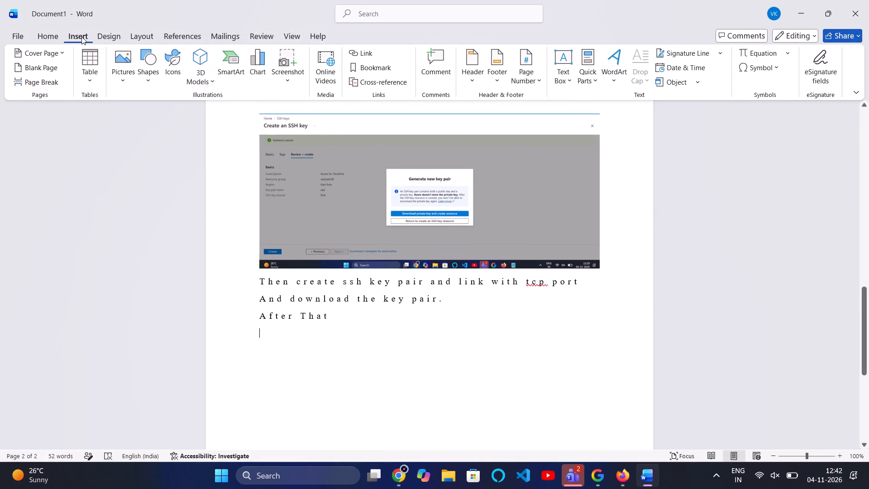
pyautogui.click(128, 67)
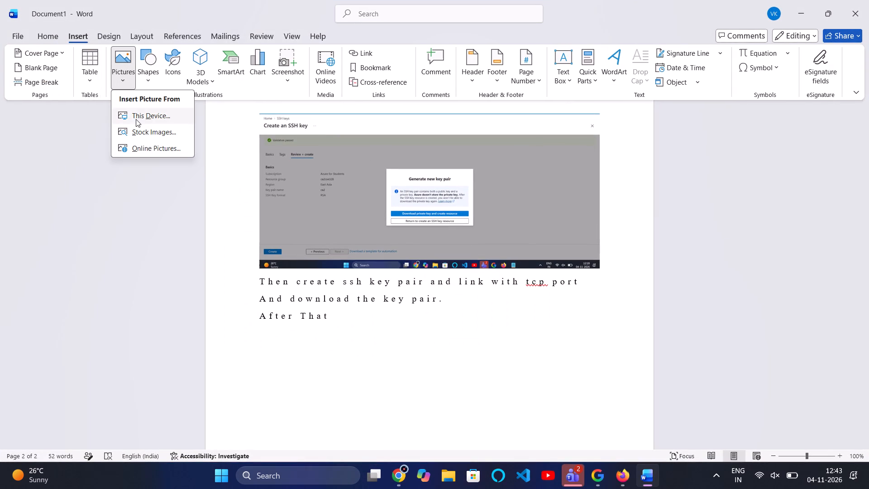
pyautogui.click(136, 119)
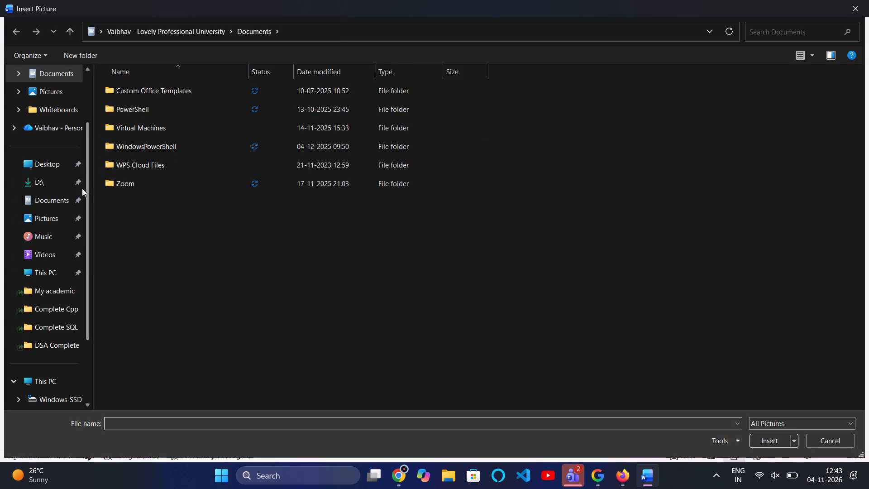
pyautogui.scroll(9, 60, 153)
pyautogui.click(48, 91)
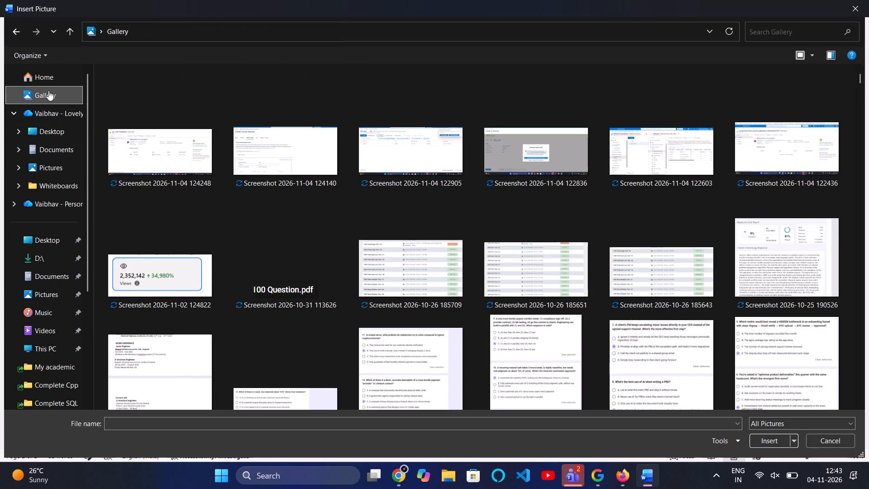
pyautogui.doubleClick(405, 156)
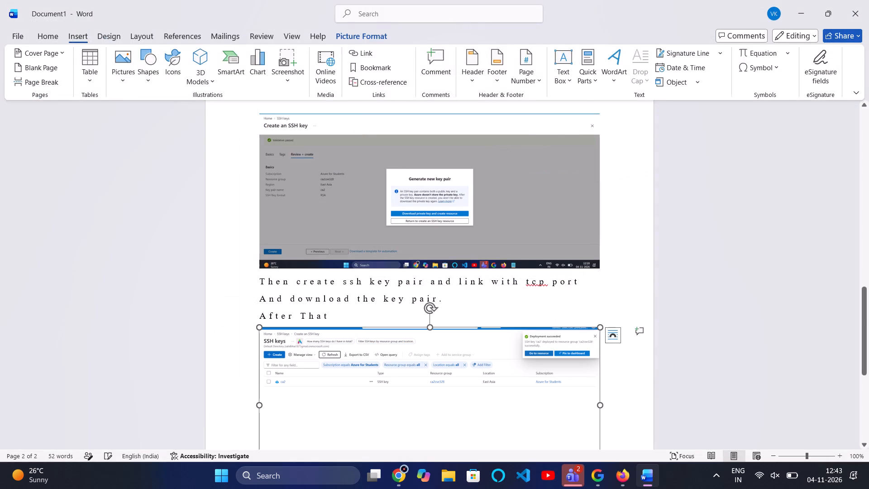
# Write the caption "Then crate a virtual network and adding subnet" on a new line below the SSH keys screenshot.
pyautogui.scroll(-2, 413, 376)
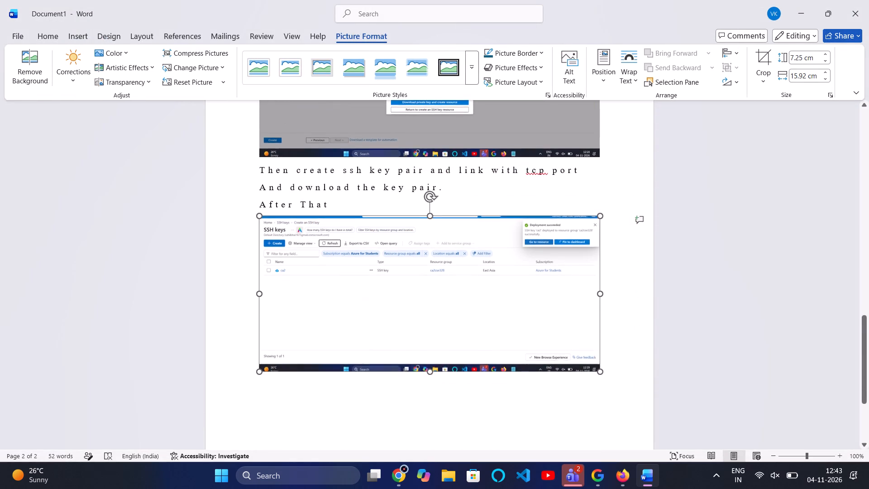
pyautogui.scroll(-1, 413, 376)
pyautogui.click(361, 310)
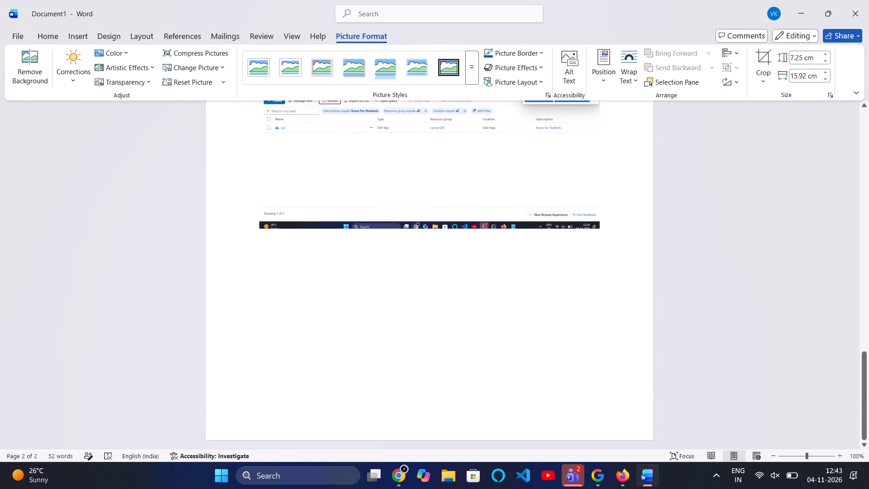
pyautogui.click(282, 272)
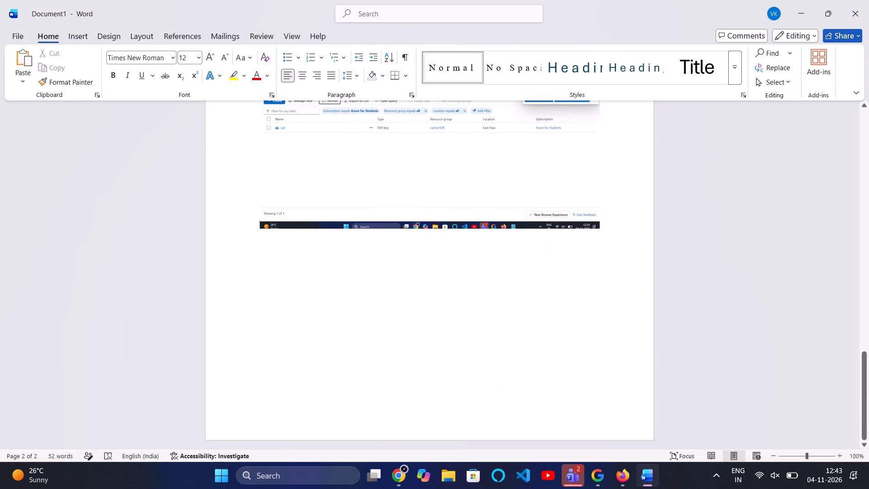
pyautogui.click(604, 227)
pyautogui.click(604, 228)
pyautogui.click(604, 228)
pyautogui.press('Return')
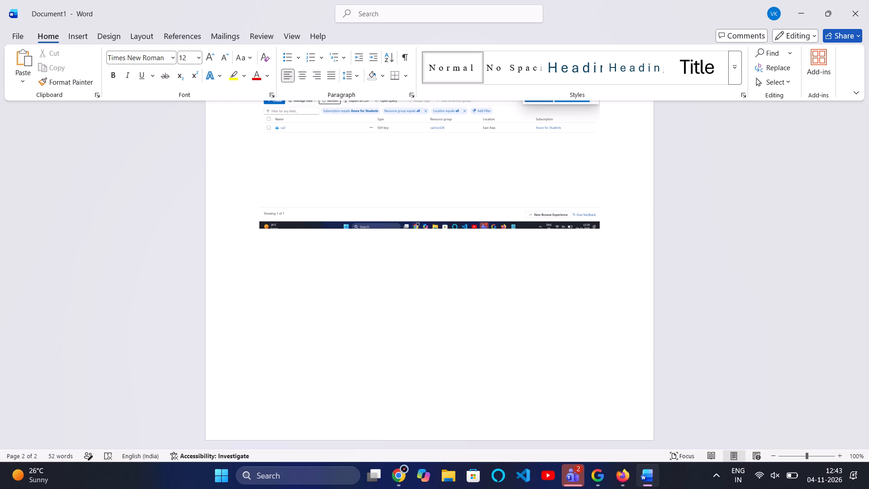
pyautogui.write('then crea')
pyautogui.press('BackSpace')
pyautogui.press('BackSpace')
pyautogui.press('BackSpace')
pyautogui.press('BackSpace')
pyautogui.write('crate a')
pyautogui.press('space')
pyautogui.write('ne')
pyautogui.press('BackSpace')
pyautogui.press('BackSpace')
pyautogui.write('virtual network')
pyautogui.press('space')
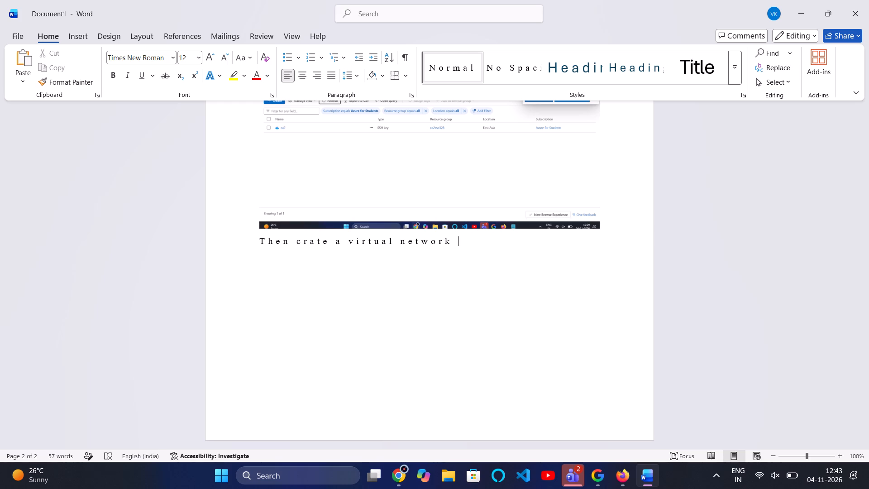
pyautogui.write('and addding subnet')
pyautogui.press('space')
pyautogui.press('Return')
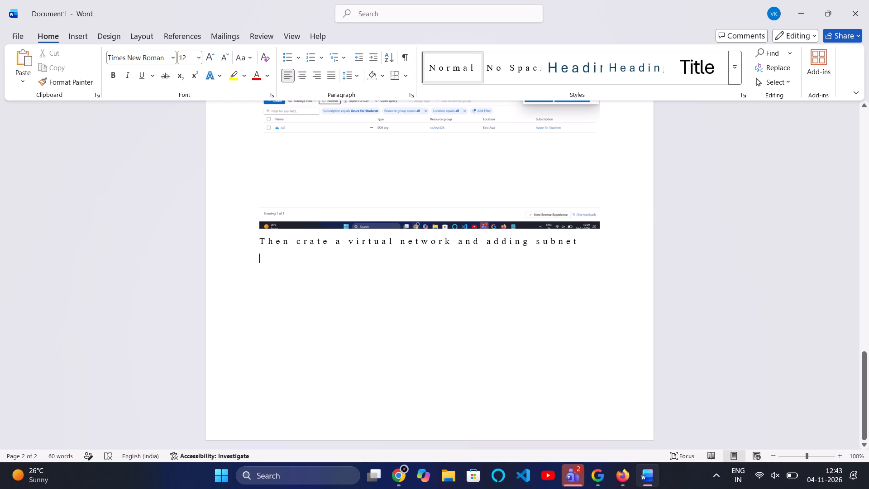
pyautogui.click(74, 38)
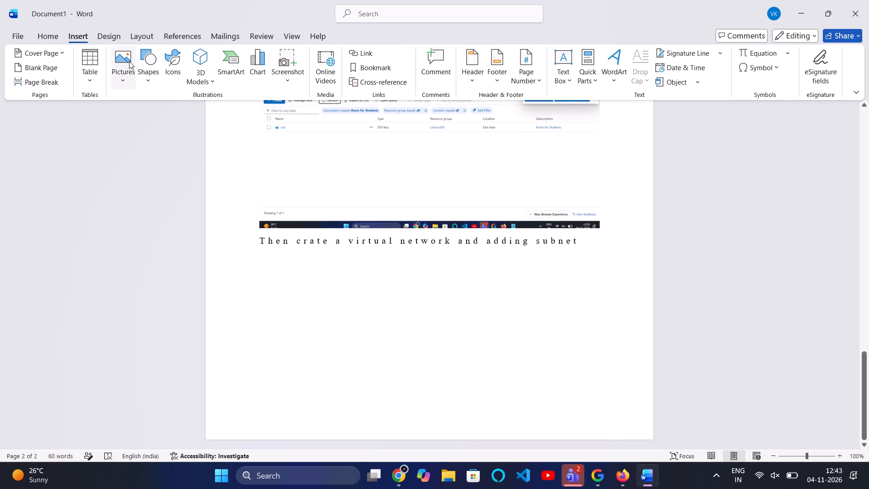
pyautogui.click(134, 68)
pyautogui.click(135, 116)
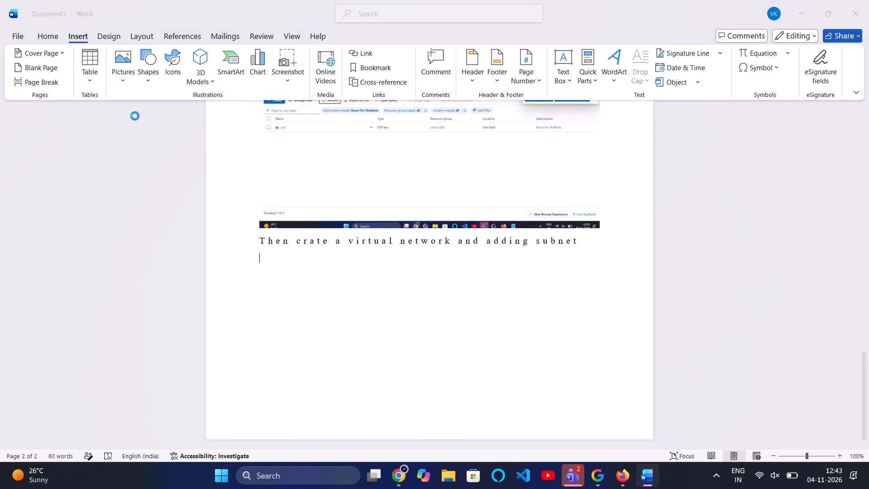
pyautogui.scroll(6, 42, 113)
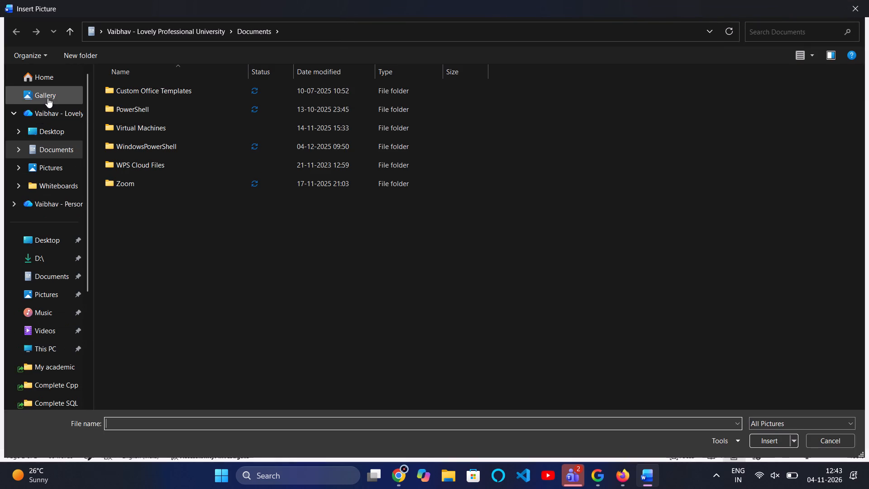
pyautogui.click(48, 97)
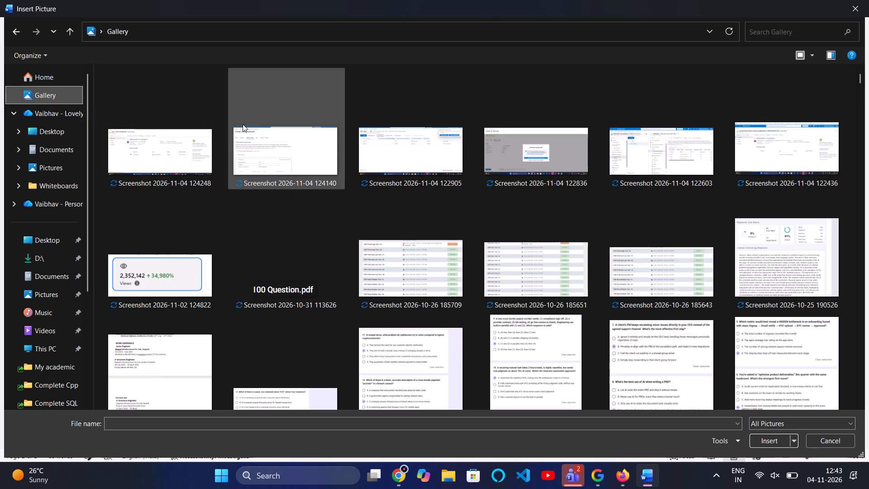
pyautogui.moveTo(333, 97); pyautogui.dragTo(216, 152)
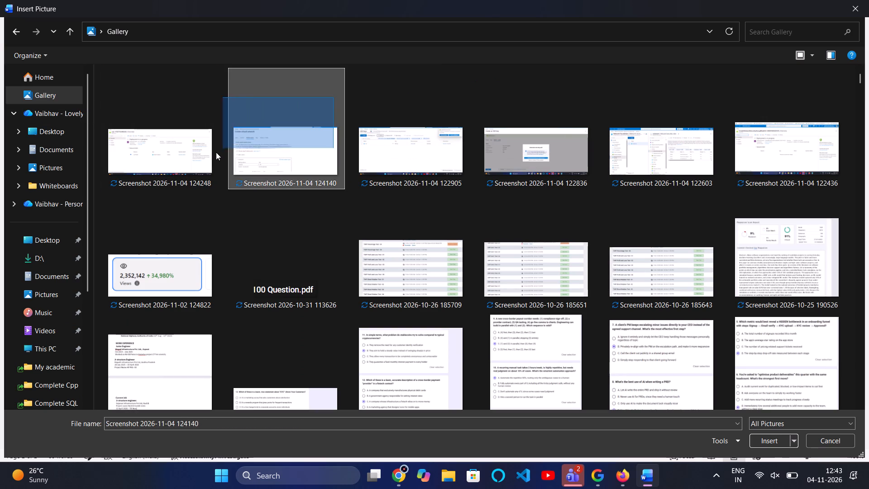
pyautogui.moveTo(216, 152); pyautogui.dragTo(165, 168)
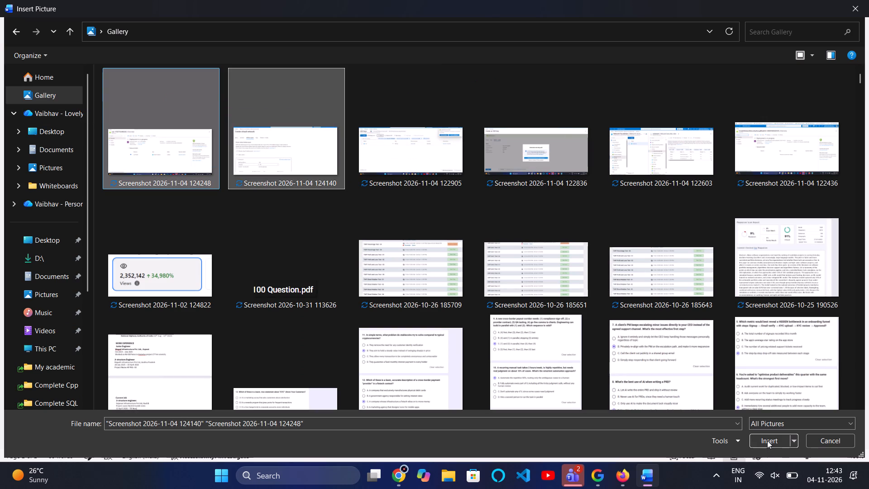
pyautogui.click(768, 438)
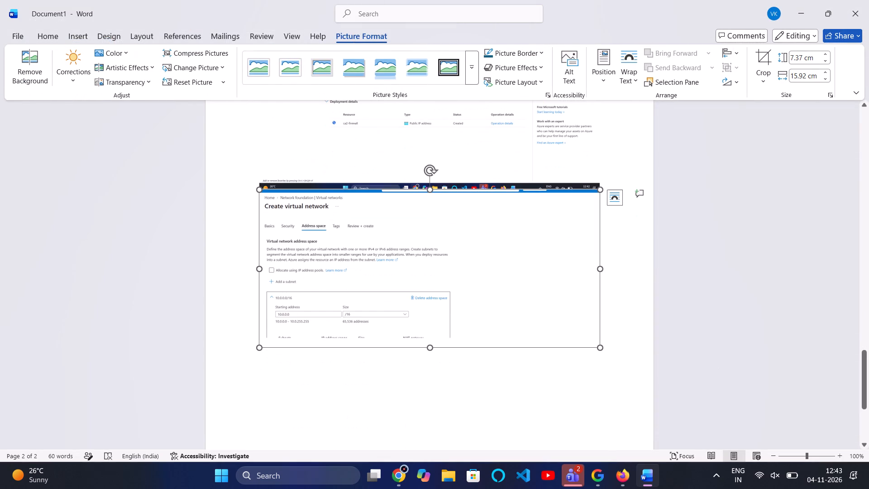
# Enlarge the ca2 deployment overview picture on page 3 to about 10.64 cm high and 17.44 cm wide.
pyautogui.scroll(3, 603, 317)
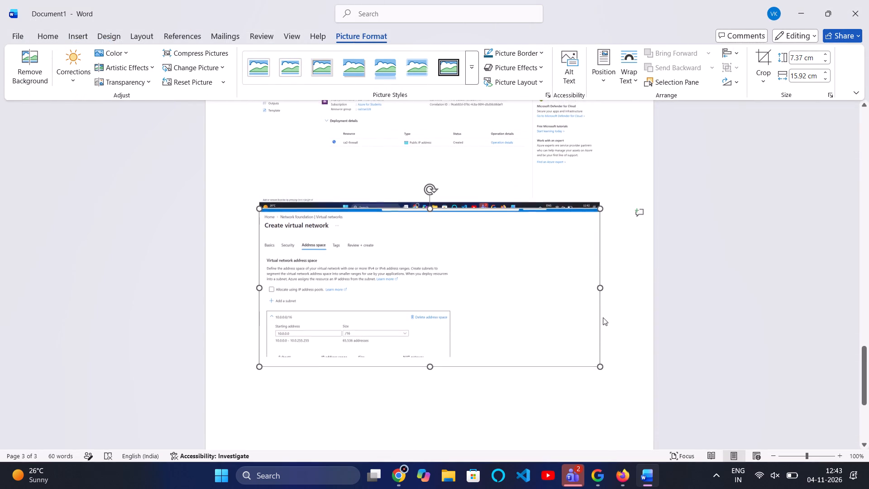
pyautogui.scroll(1, 603, 317)
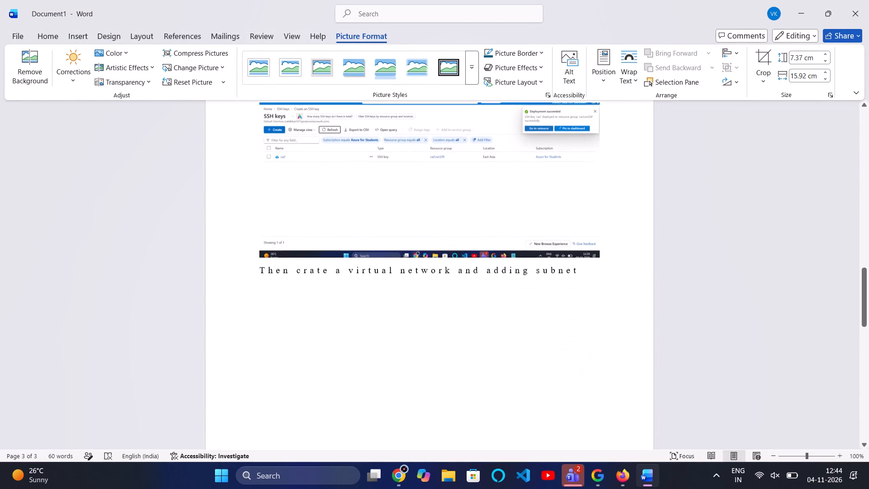
pyautogui.scroll(-8, 603, 317)
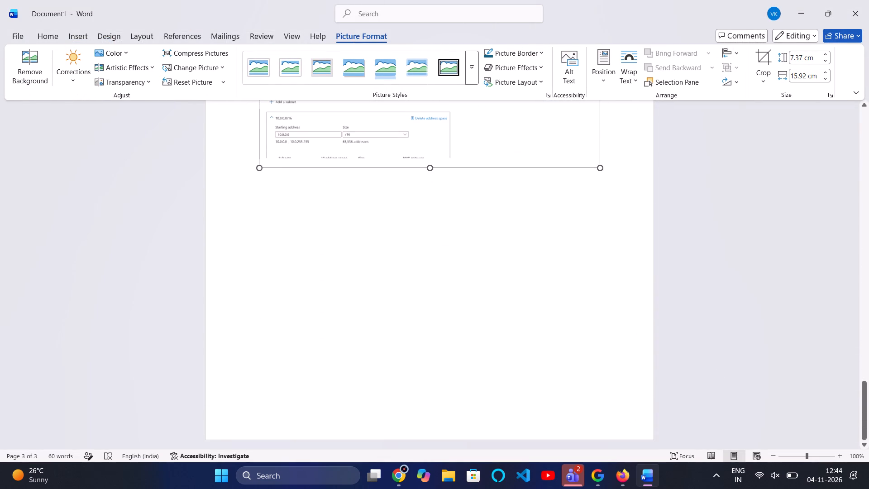
pyautogui.scroll(3, 603, 317)
pyautogui.scroll(-1, 603, 317)
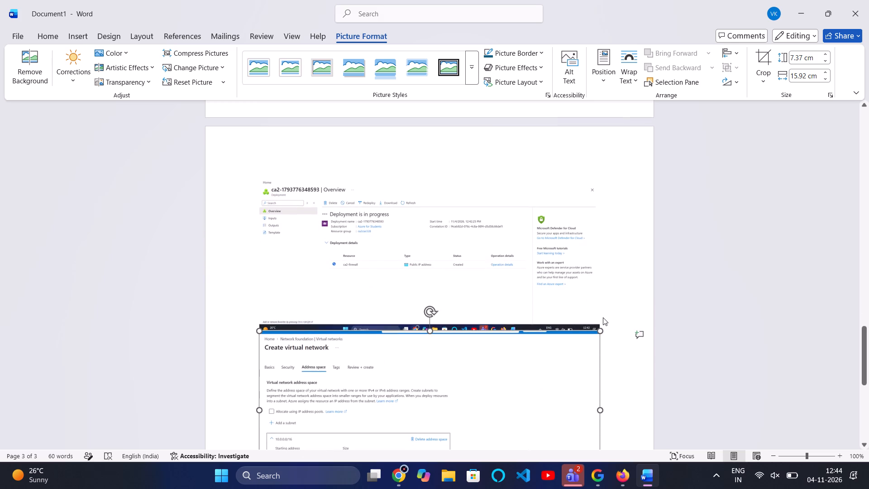
pyautogui.click(504, 275)
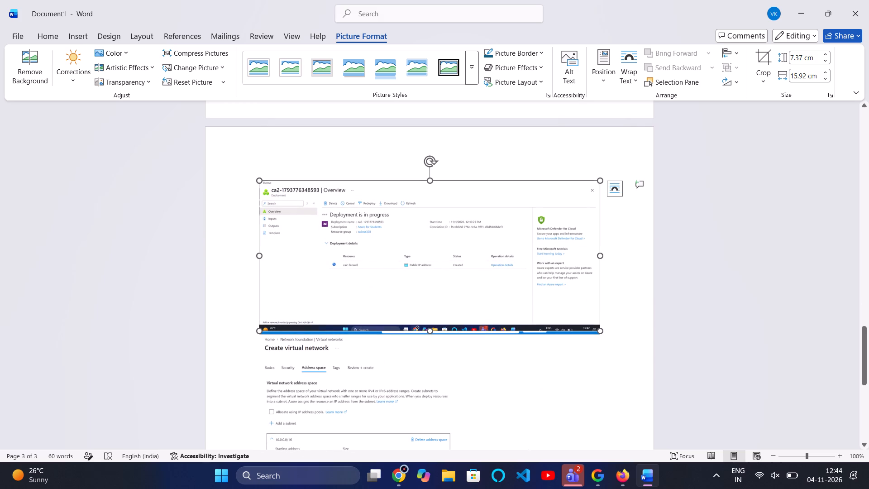
pyautogui.moveTo(432, 329); pyautogui.dragTo(437, 384)
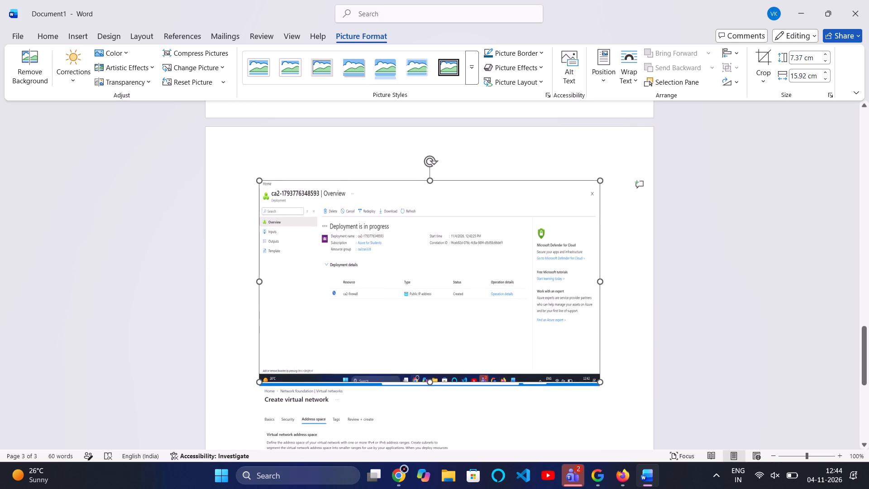
pyautogui.moveTo(437, 384); pyautogui.dragTo(438, 388)
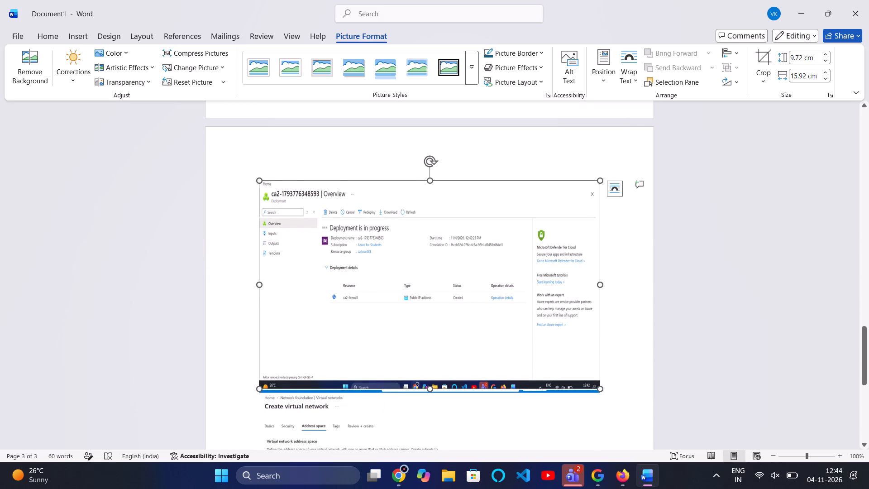
pyautogui.moveTo(601, 390); pyautogui.dragTo(631, 377)
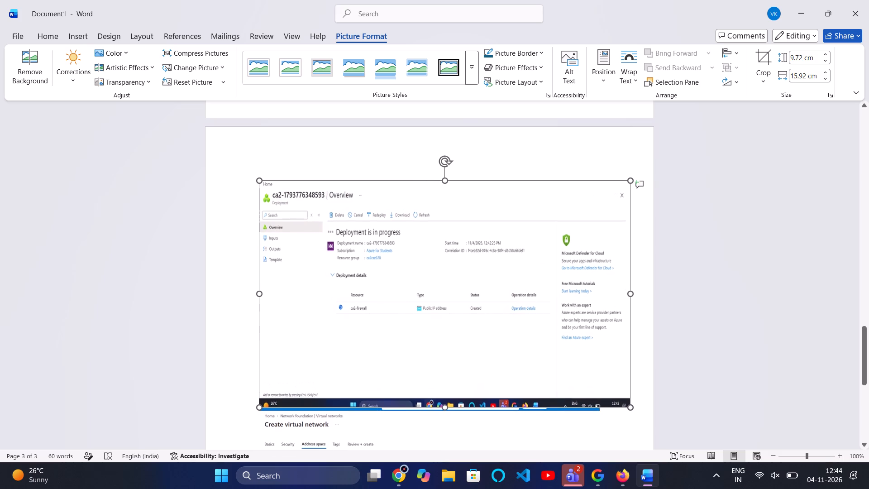
pyautogui.moveTo(631, 377); pyautogui.dragTo(632, 376)
pyautogui.click(701, 329)
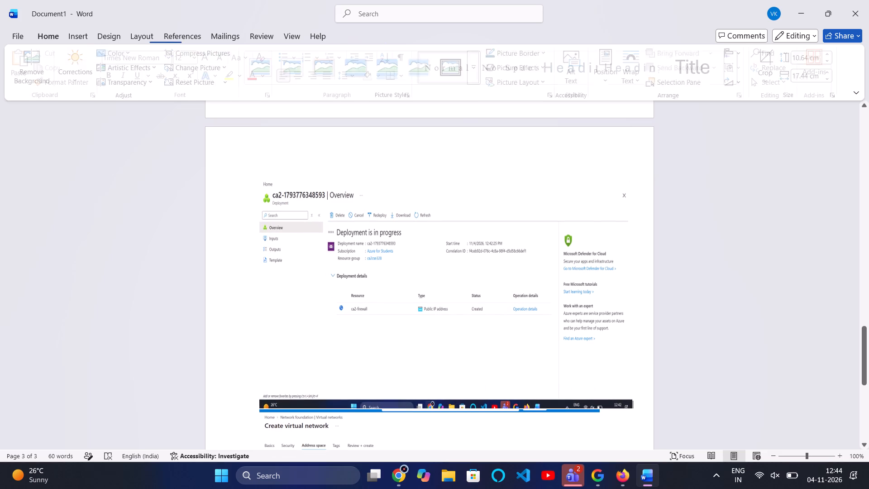
# Enlarge the Create virtual network address space picture proportionally until it reaches past the page's right margin.
pyautogui.scroll(-2, 555, 328)
pyautogui.click(429, 221)
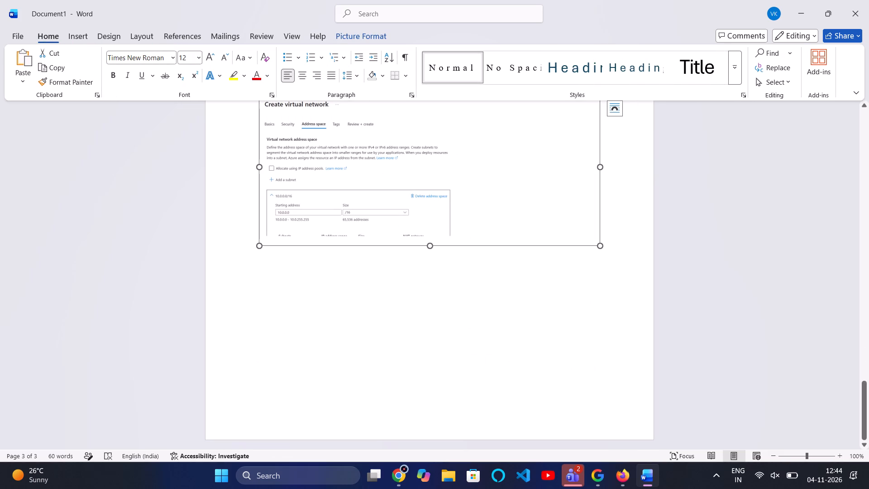
pyautogui.scroll(1, 526, 230)
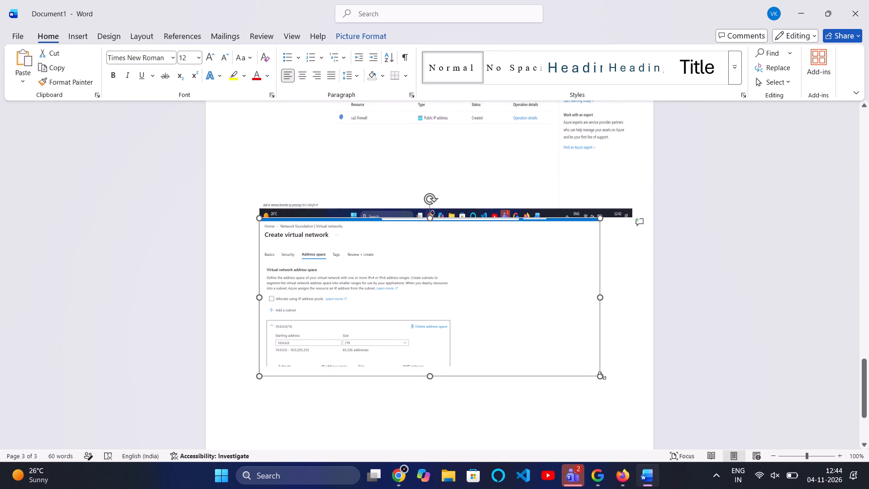
pyautogui.moveTo(602, 375); pyautogui.dragTo(635, 403)
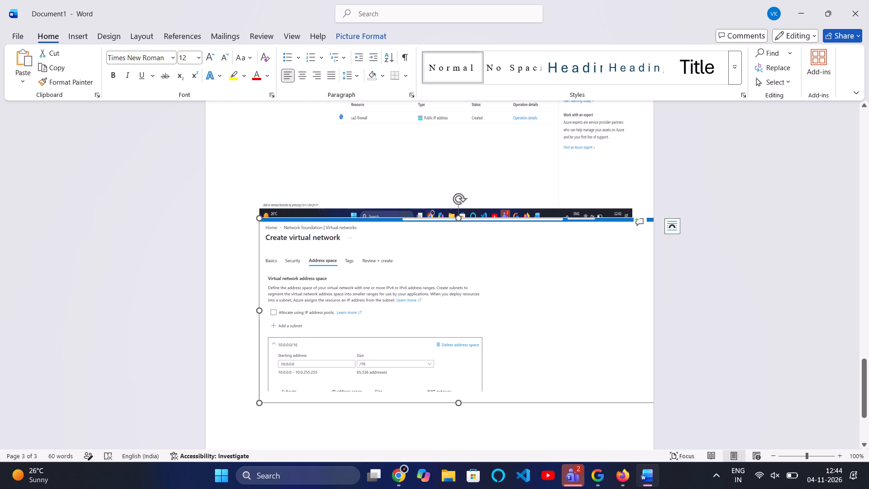
pyautogui.click(717, 293)
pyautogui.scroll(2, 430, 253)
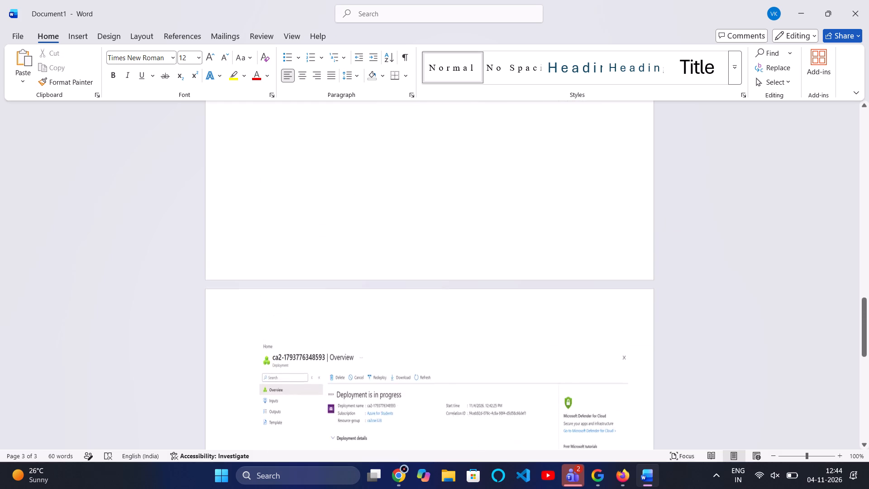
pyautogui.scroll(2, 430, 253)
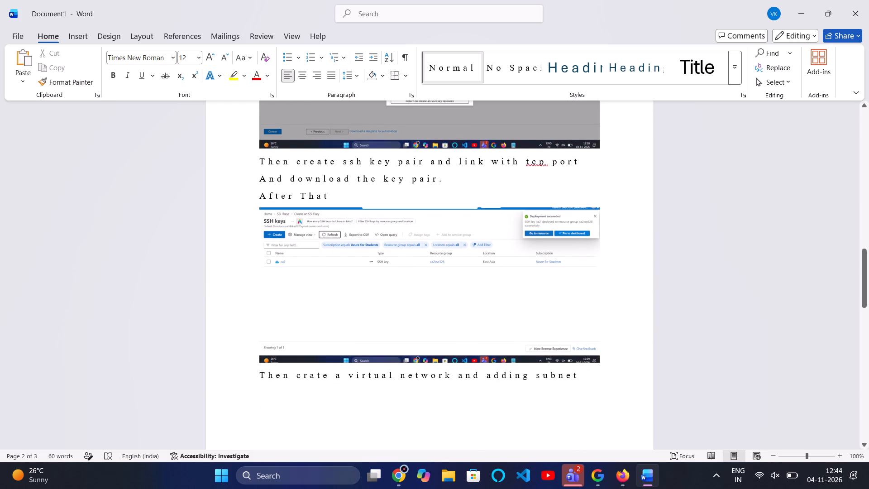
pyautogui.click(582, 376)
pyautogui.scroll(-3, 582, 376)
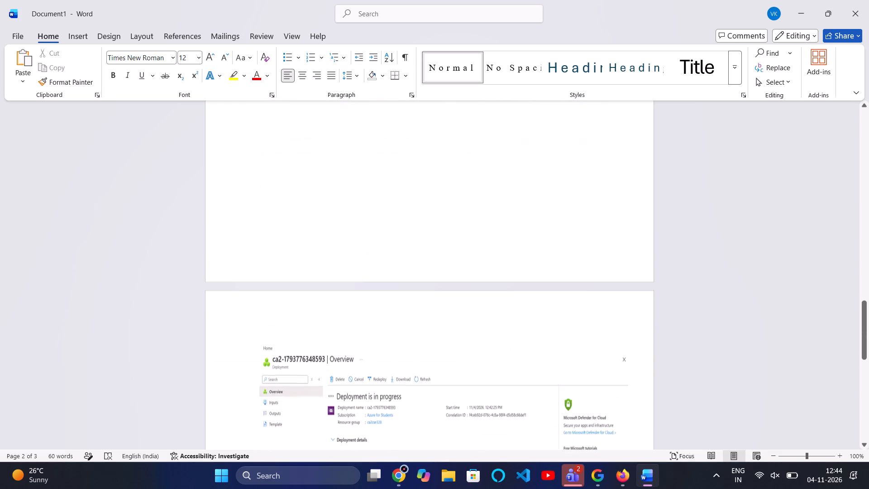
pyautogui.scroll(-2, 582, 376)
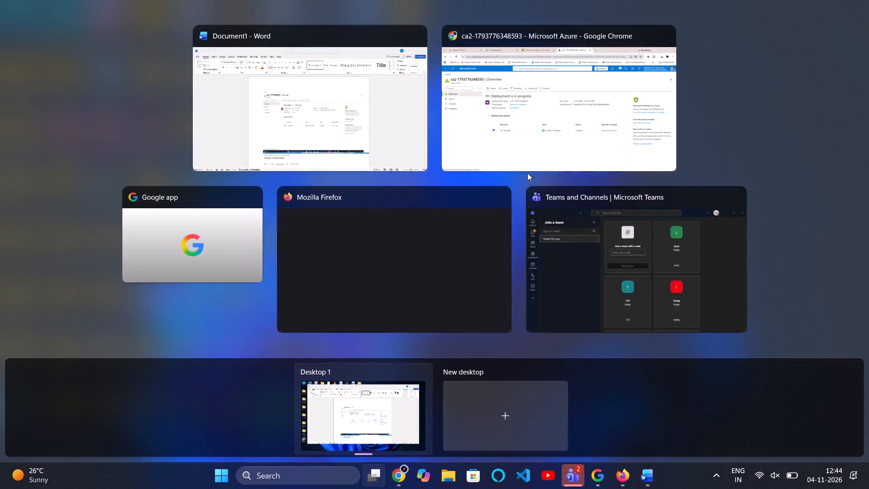
# Switch to the Azure portal in Chrome and capture a snip of the ca2 deployment status and its resource list.
pyautogui.click(520, 164)
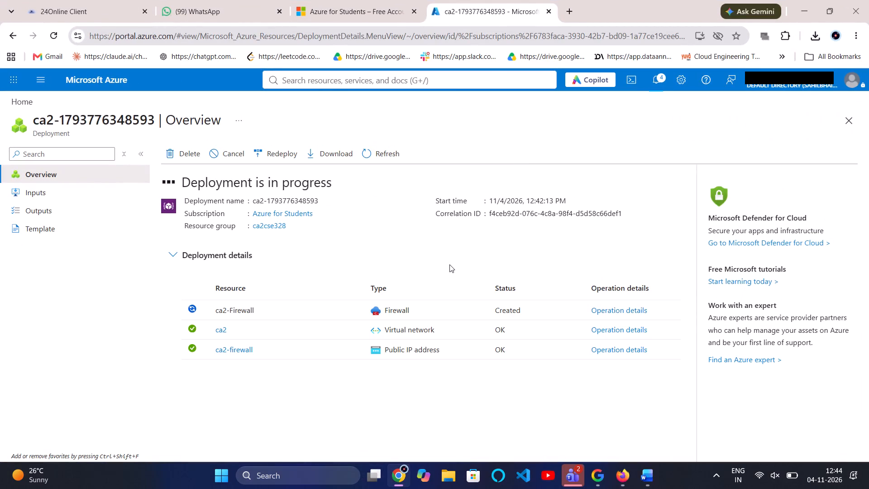
pyautogui.press('shift+super+s')
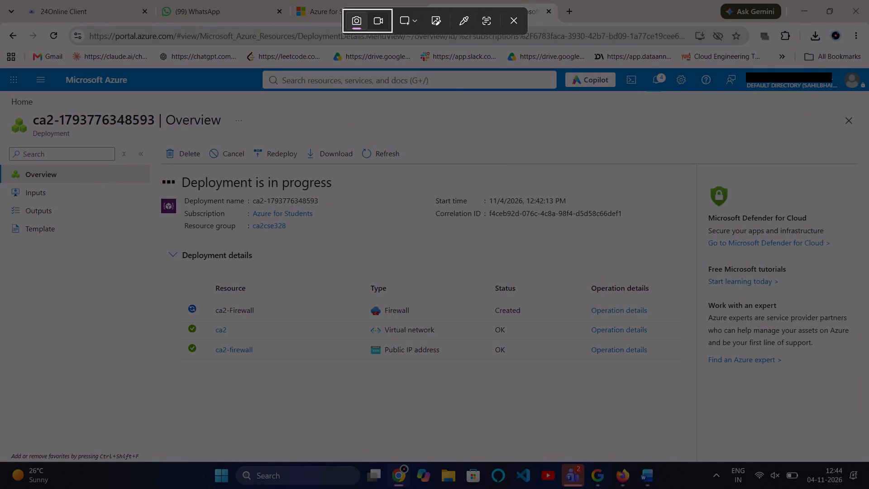
pyautogui.moveTo(159, 141); pyautogui.dragTo(680, 388)
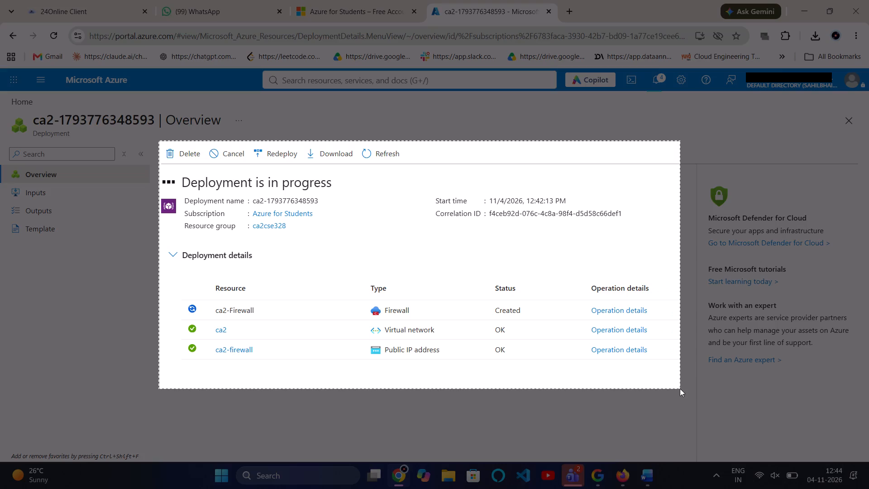
pyautogui.moveTo(680, 388); pyautogui.dragTo(795, 405)
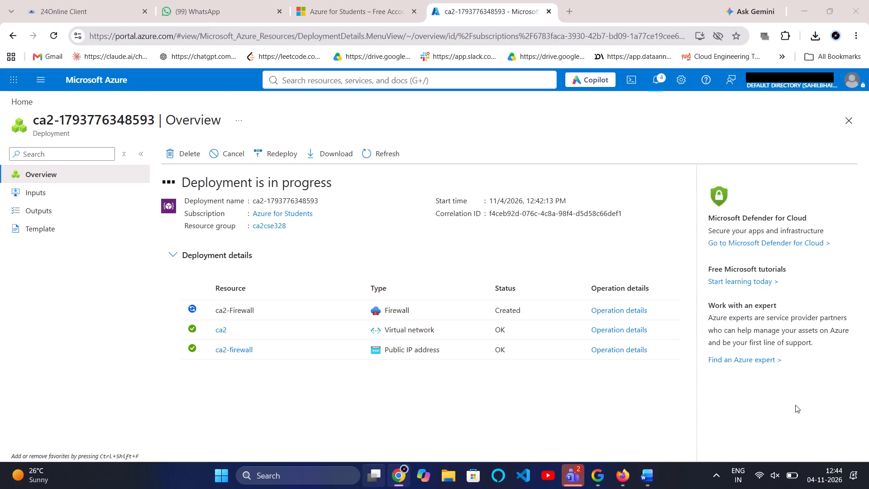
# Switch to Word and paste the deployment snip after the Create virtual network picture.
pyautogui.click(513, 129)
pyautogui.scroll(-1, 459, 304)
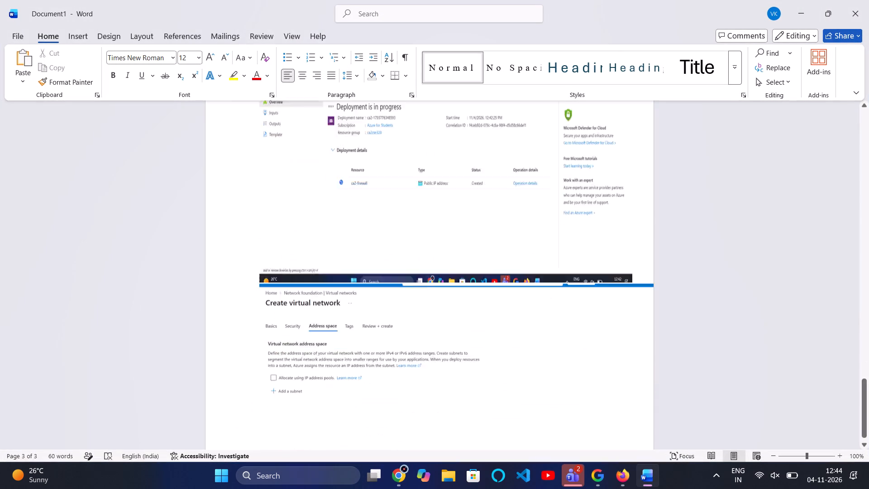
pyautogui.scroll(-3, 459, 304)
pyautogui.click(349, 302)
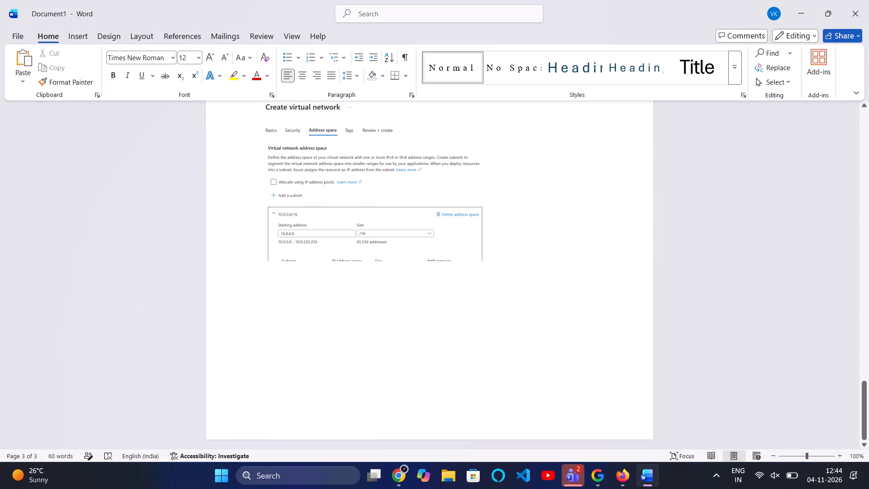
pyautogui.hotkey('ctrl', 'v')
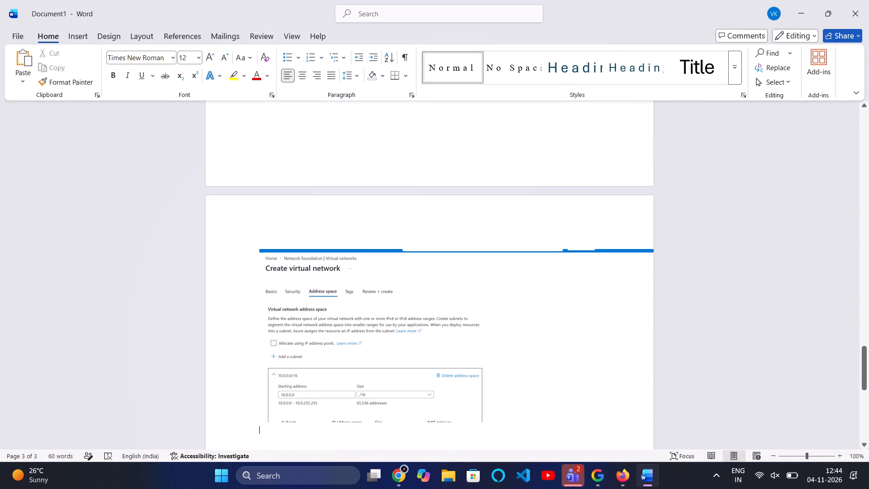
# Delete the oversized Create virtual network address space picture from the document.
pyautogui.click(430, 309)
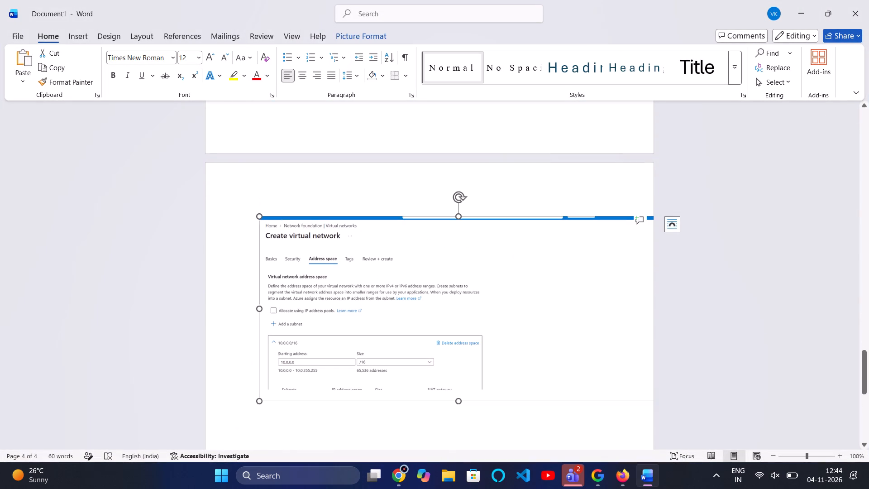
pyautogui.press('BackSpace')
pyautogui.scroll(2, 416, 296)
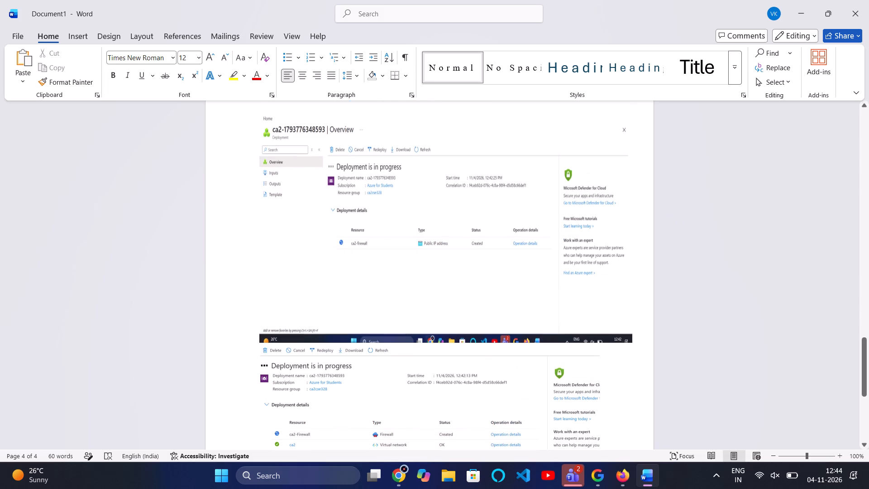
pyautogui.scroll(4, 416, 296)
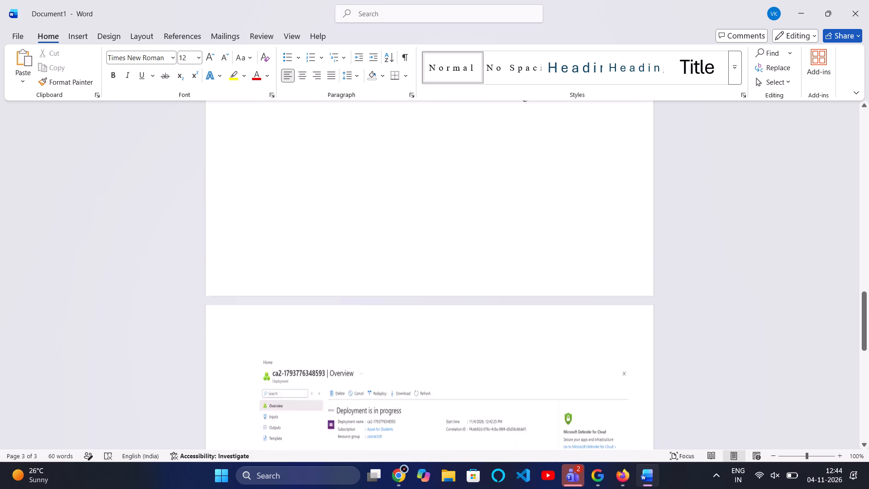
pyautogui.scroll(-2, 416, 296)
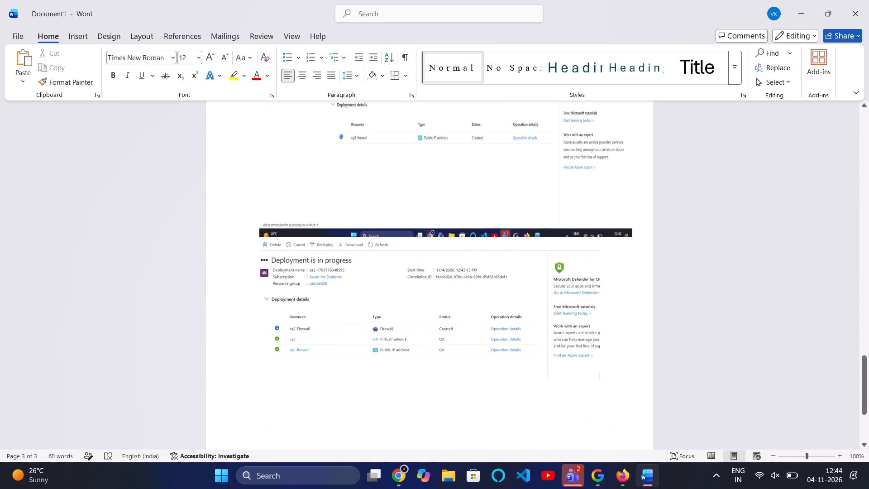
pyautogui.scroll(-1, 416, 296)
pyautogui.click(347, 275)
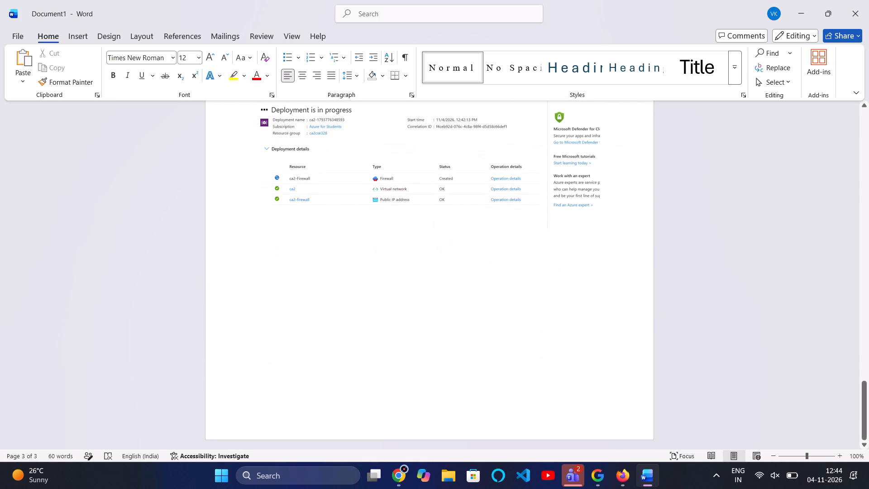
pyautogui.click(79, 36)
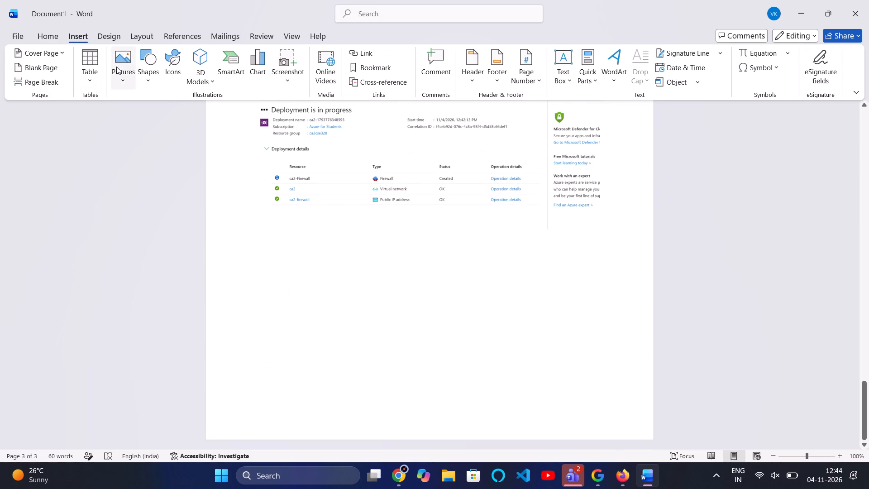
pyautogui.click(116, 67)
pyautogui.click(135, 118)
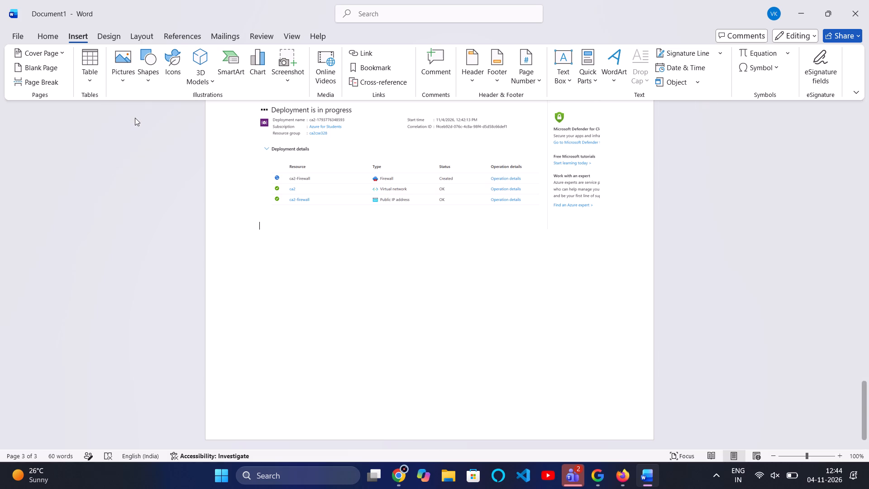
pyautogui.scroll(4, 59, 79)
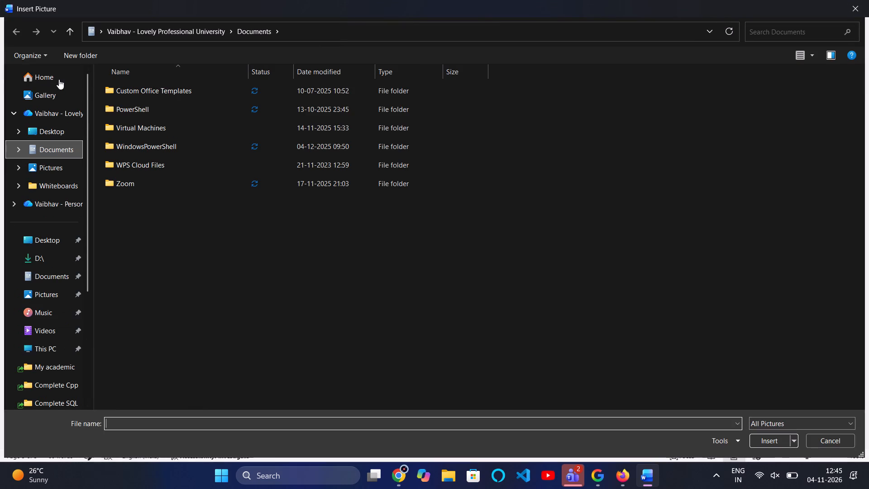
pyautogui.scroll(2, 59, 79)
pyautogui.click(50, 95)
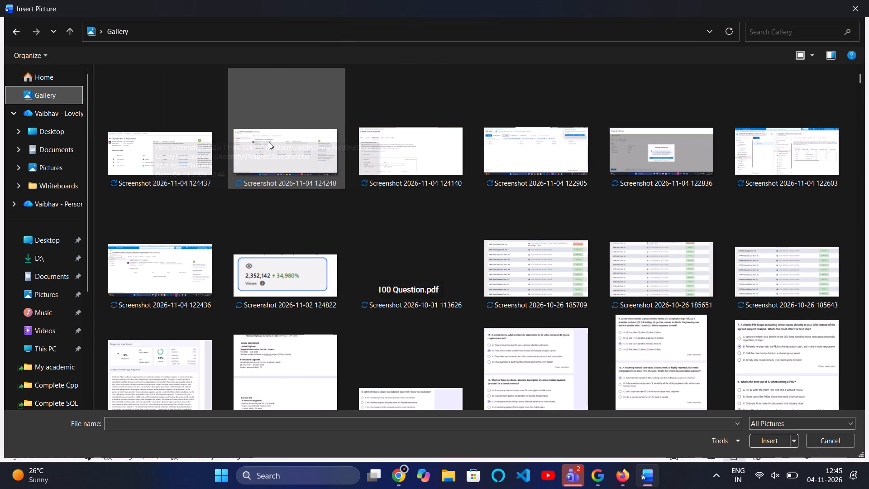
pyautogui.doubleClick(402, 151)
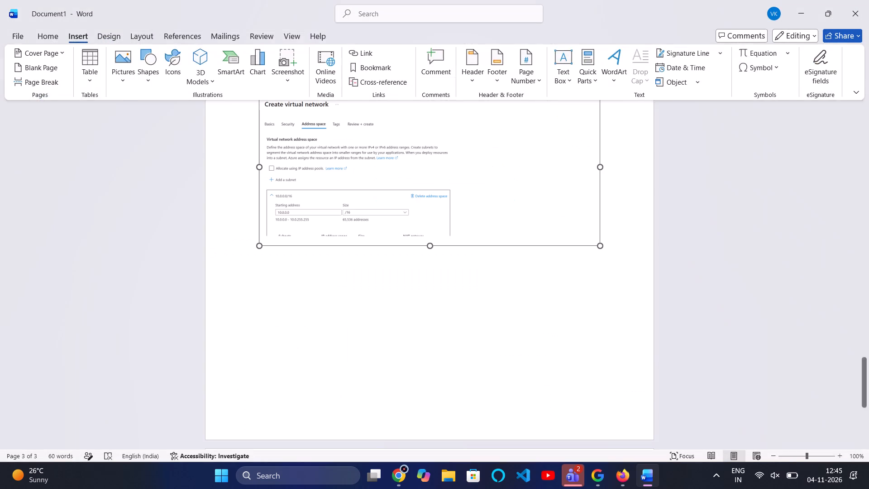
pyautogui.click(482, 351)
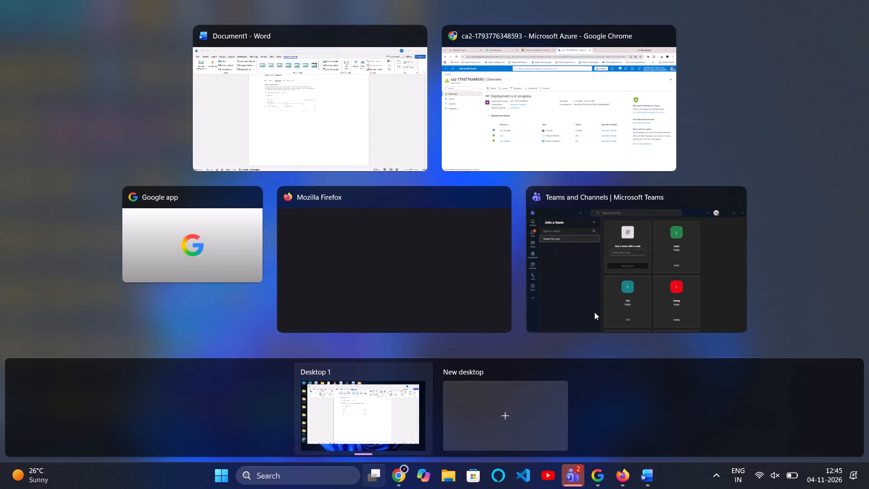
# Switch to the Azure portal in Chrome and search its resources and services for "udr".
pyautogui.click(561, 125)
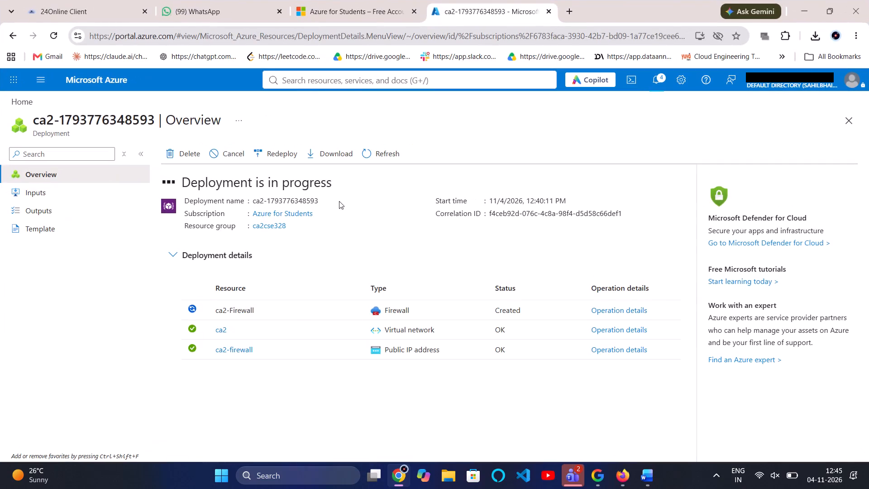
pyautogui.click(401, 83)
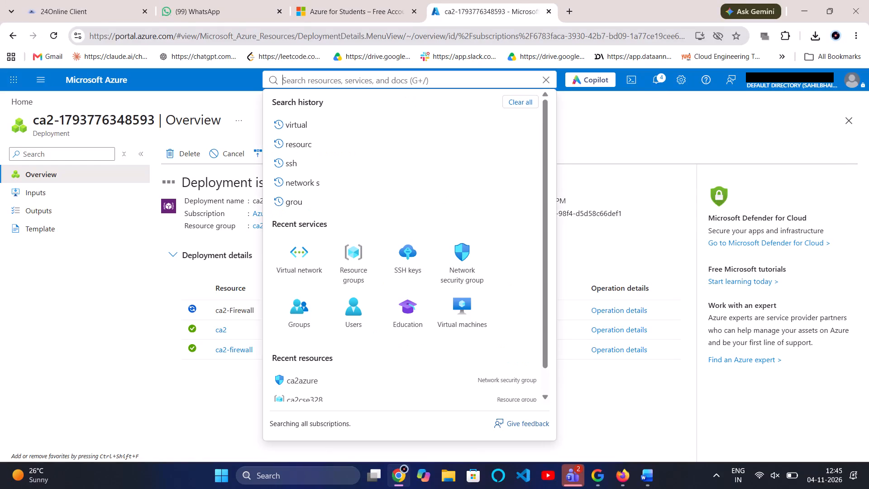
pyautogui.write('udr')
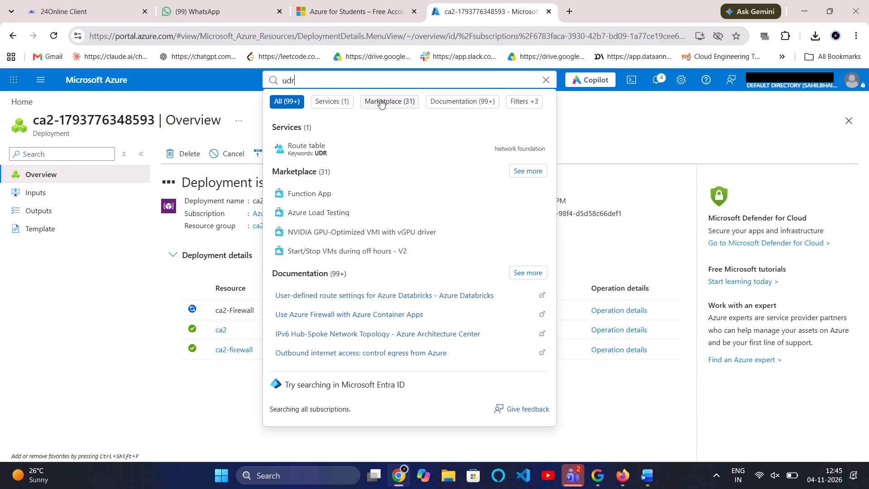
# Clear the portal search and search for "user define" instead.
pyautogui.press('BackSpace')
pyautogui.press('BackSpace')
pyautogui.press('BackSpace')
pyautogui.press('BackSpace')
pyautogui.press('BackSpace')
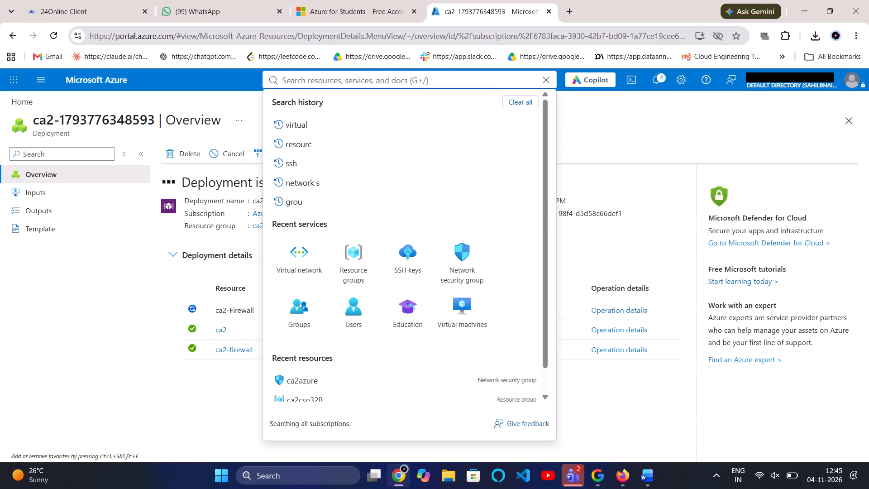
pyautogui.write('us')
pyautogui.write('er')
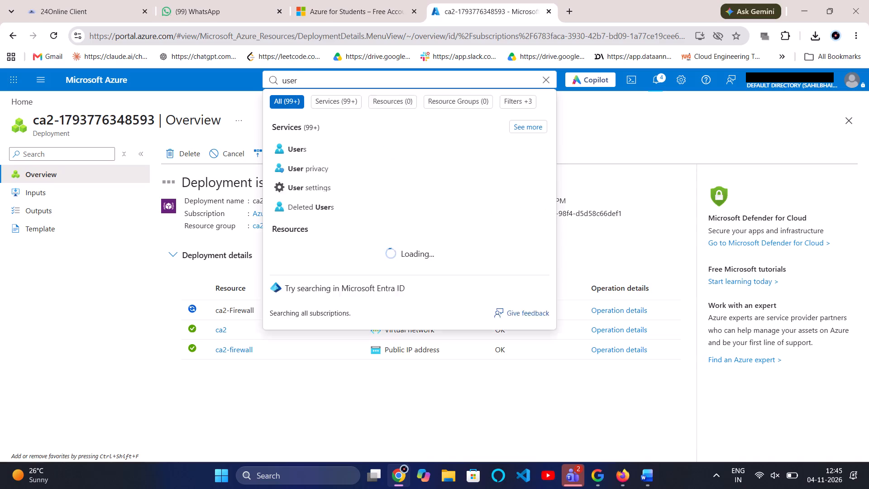
pyautogui.press('space')
pyautogui.write('def')
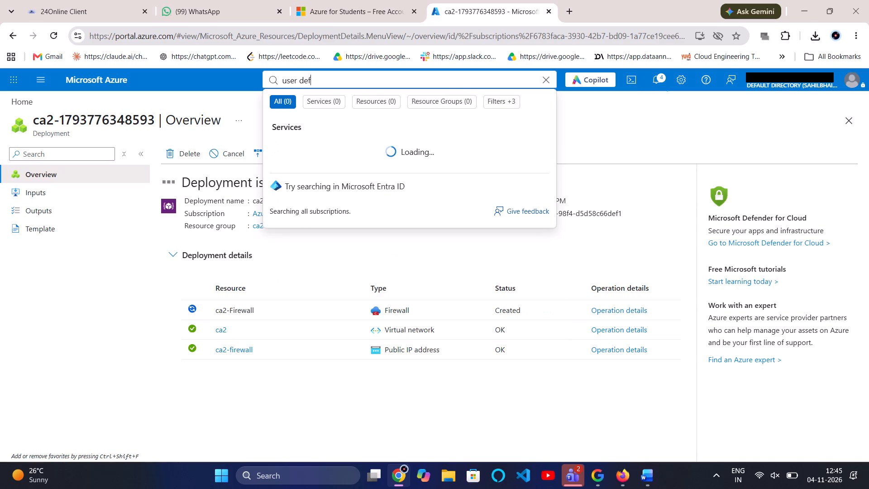
pyautogui.write('ine')
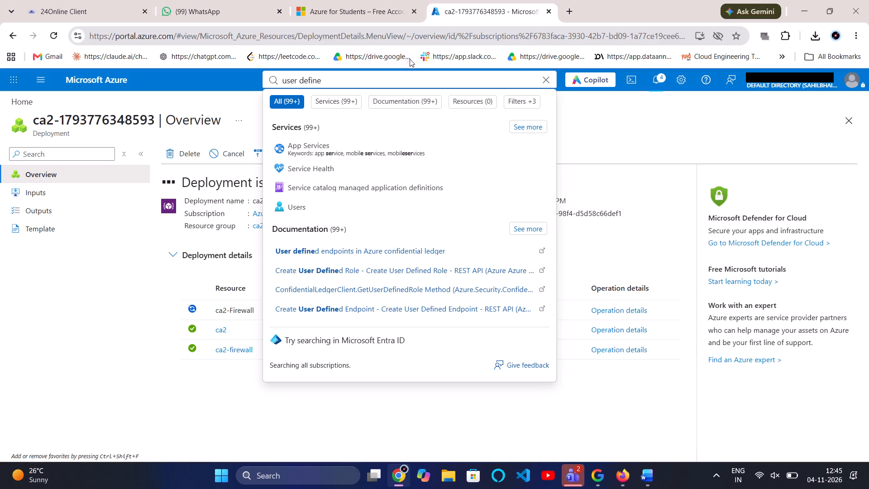
# Clear the portal search text and search for "udr" again.
pyautogui.press('BackSpace')
pyautogui.press('BackSpace')
pyautogui.press('BackSpace')
pyautogui.press('BackSpace')
pyautogui.press('BackSpace')
pyautogui.press('BackSpace')
pyautogui.press('BackSpace')
pyautogui.press('BackSpace')
pyautogui.press('BackSpace')
pyautogui.press('BackSpace')
pyautogui.press('BackSpace')
pyautogui.press('BackSpace')
pyautogui.press('BackSpace')
pyautogui.press('BackSpace')
pyautogui.press('BackSpace')
pyautogui.press('BackSpace')
pyautogui.press('BackSpace')
pyautogui.press('BackSpace')
pyautogui.press('BackSpace')
pyautogui.press('BackSpace')
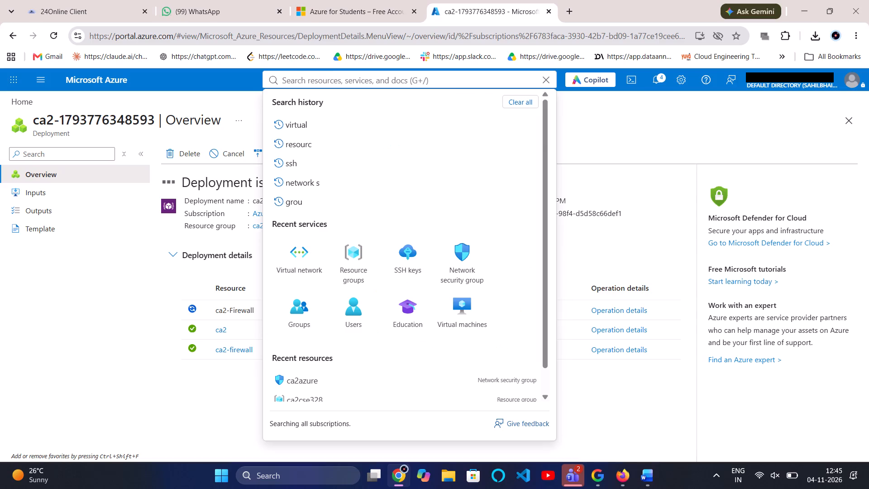
pyautogui.write('udr')
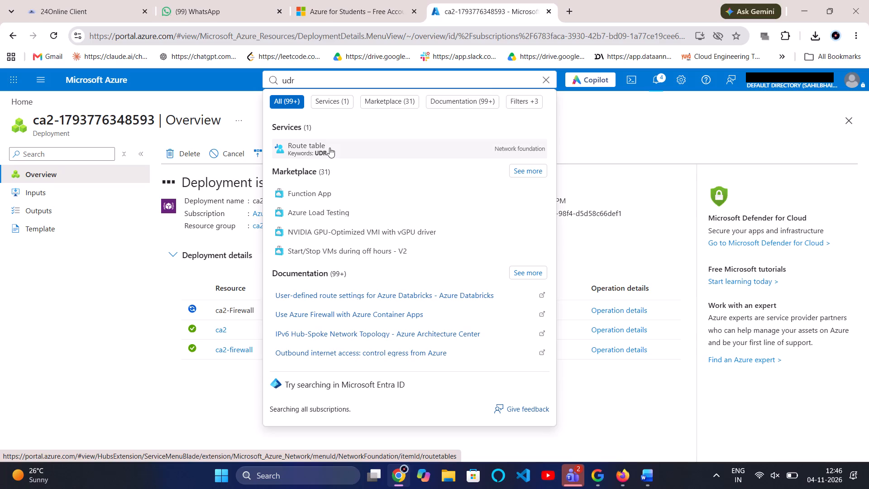
# Search the portal for "fire", go to the Firewalls service and open the ca2-Firewall overview.
pyautogui.press('BackSpace')
pyautogui.press('BackSpace')
pyautogui.press('BackSpace')
pyautogui.press('BackSpace')
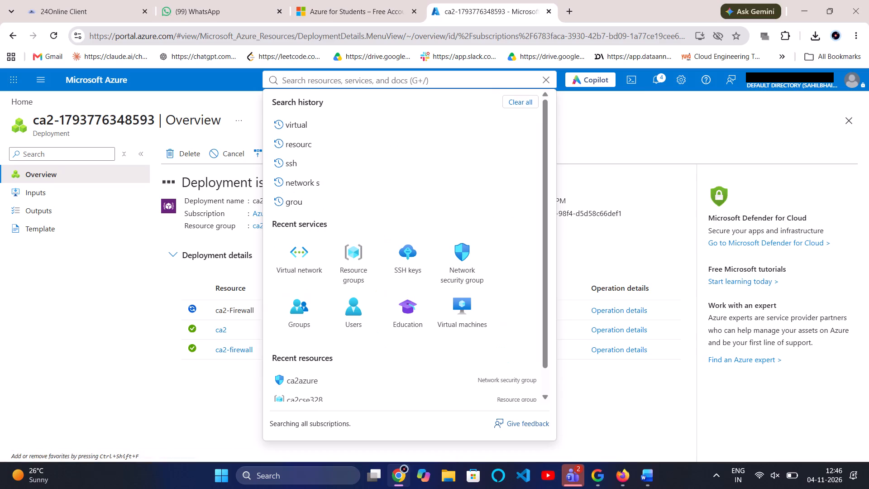
pyautogui.write('fire')
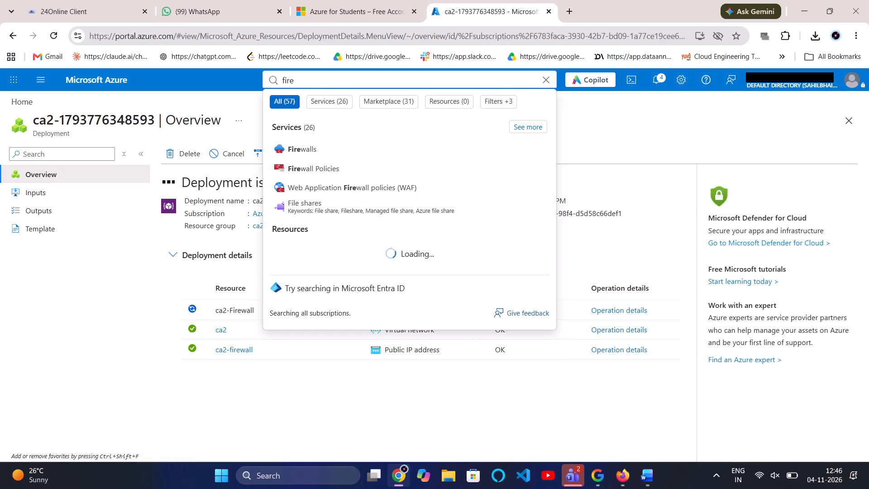
pyautogui.click(315, 149)
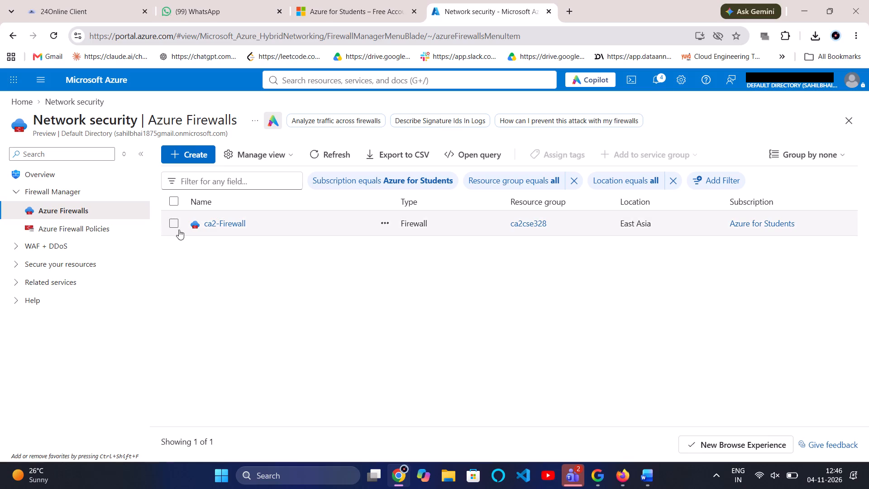
pyautogui.click(215, 226)
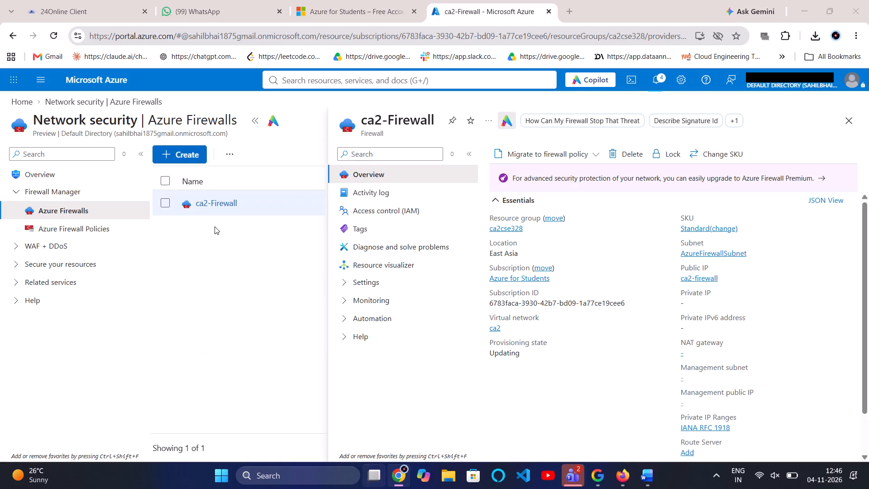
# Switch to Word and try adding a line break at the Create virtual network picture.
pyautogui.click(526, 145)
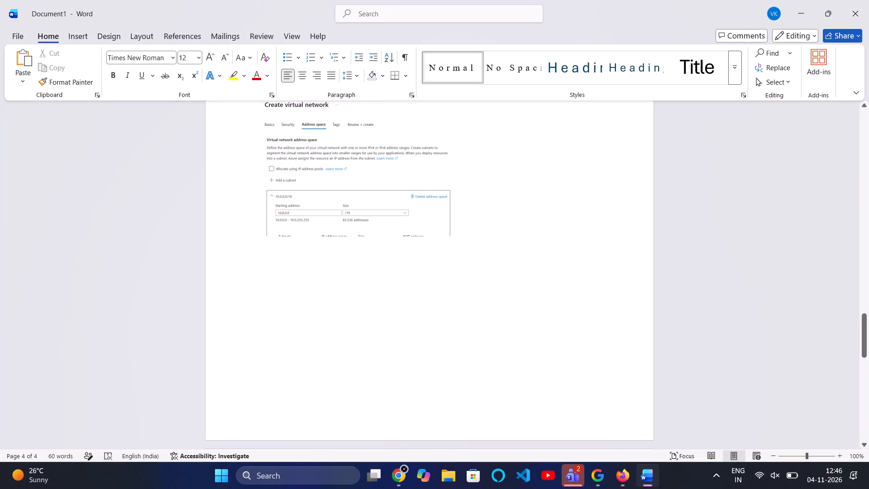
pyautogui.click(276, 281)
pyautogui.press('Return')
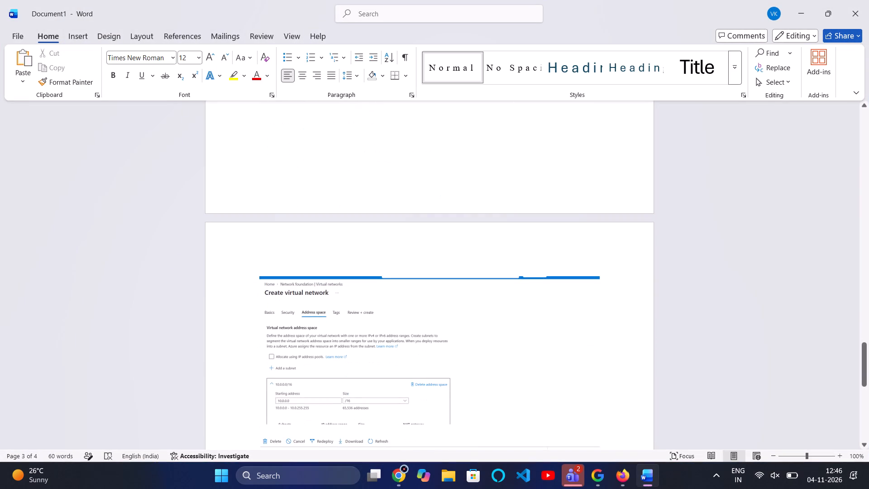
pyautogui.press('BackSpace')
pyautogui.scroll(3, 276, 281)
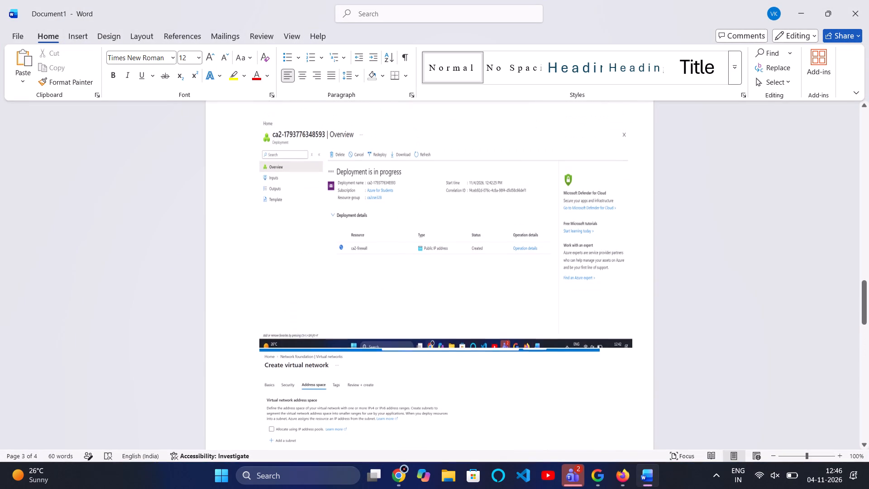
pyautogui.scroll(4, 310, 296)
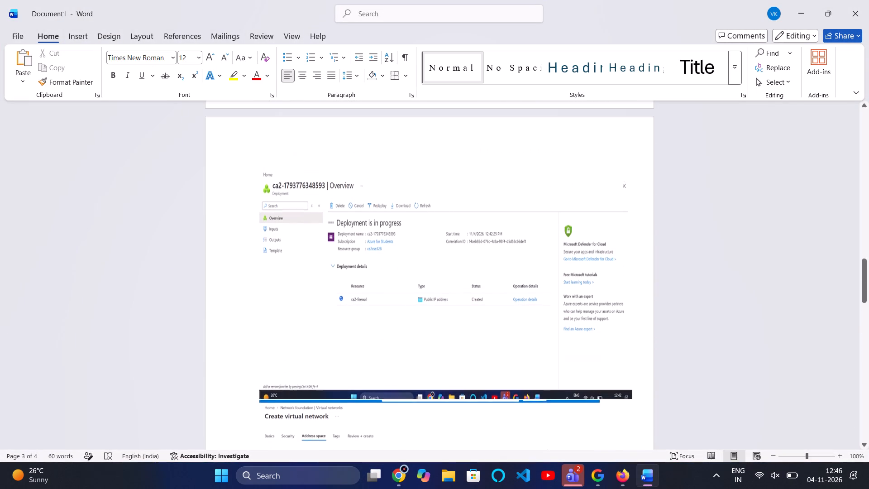
pyautogui.scroll(14, 310, 296)
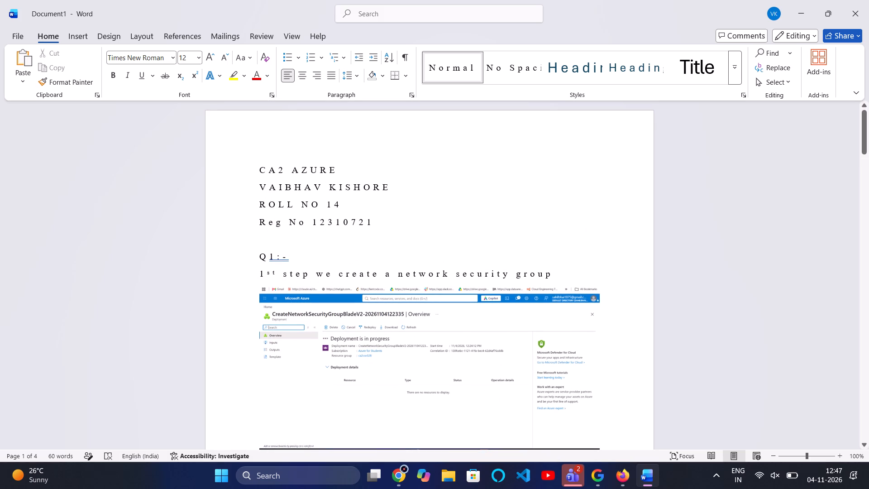
pyautogui.scroll(-5, 639, 306)
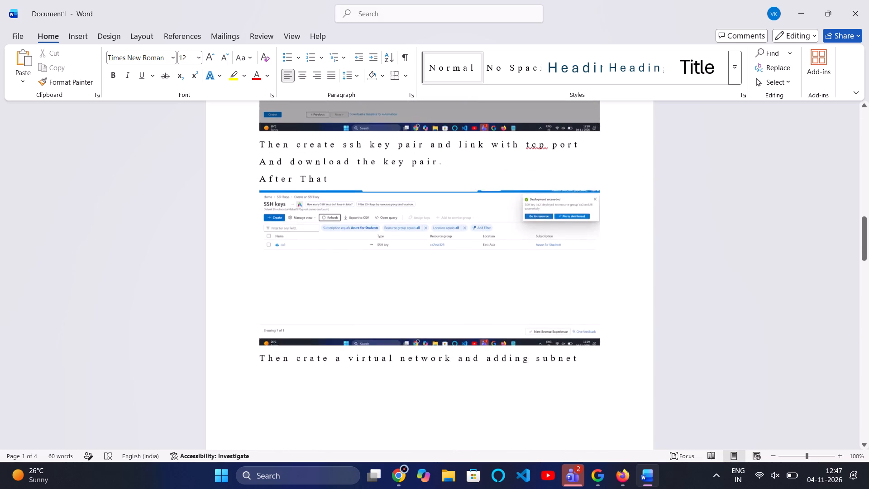
pyautogui.scroll(-5, 639, 306)
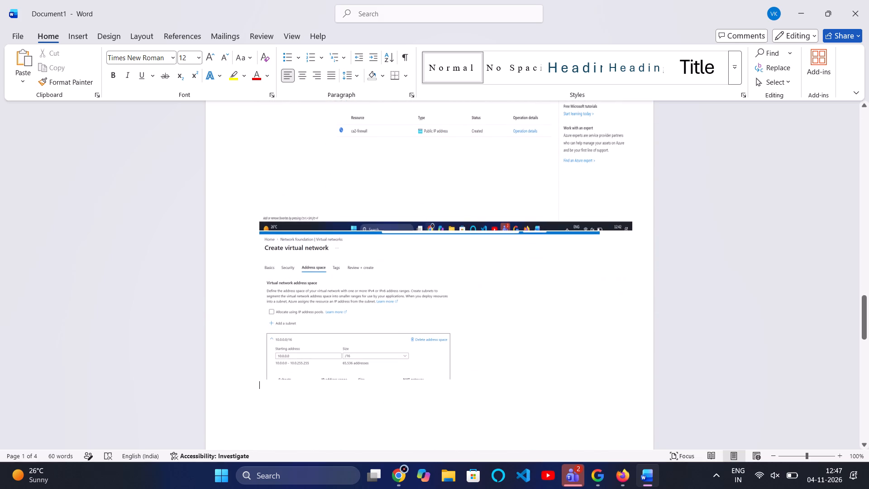
pyautogui.scroll(-2, 639, 306)
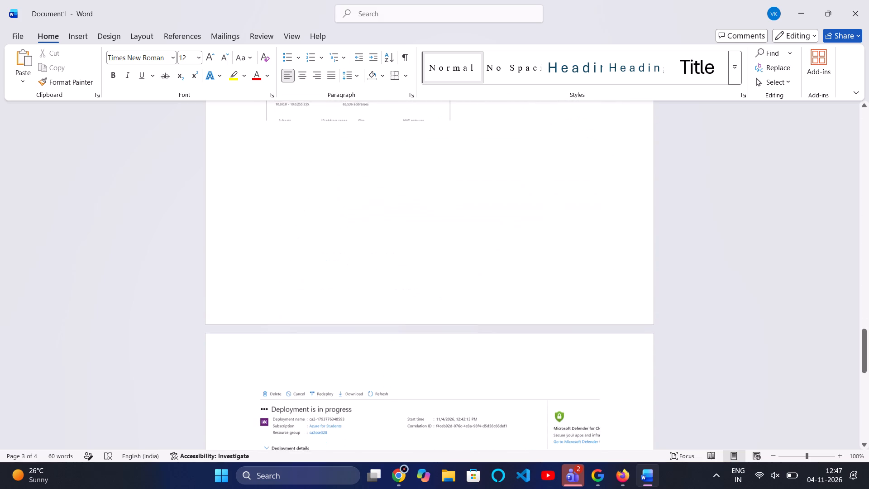
pyautogui.scroll(-11, 499, 323)
pyautogui.click(363, 187)
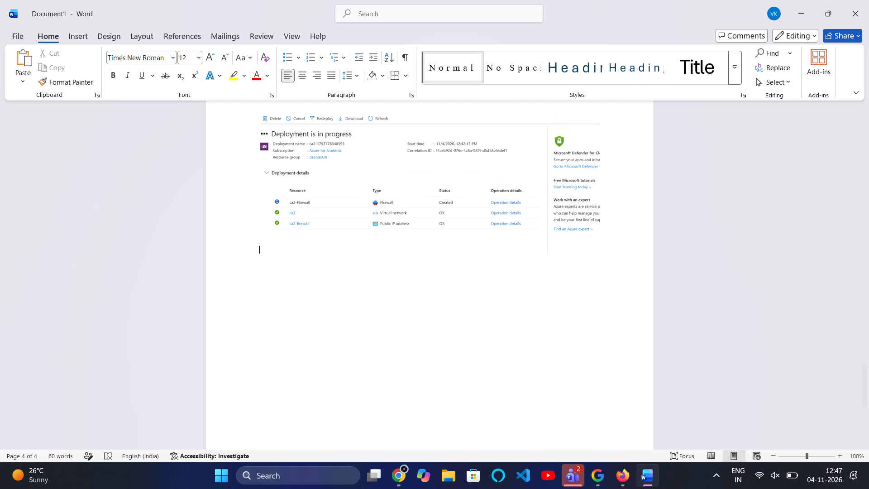
pyautogui.hotkey('shift', '@')
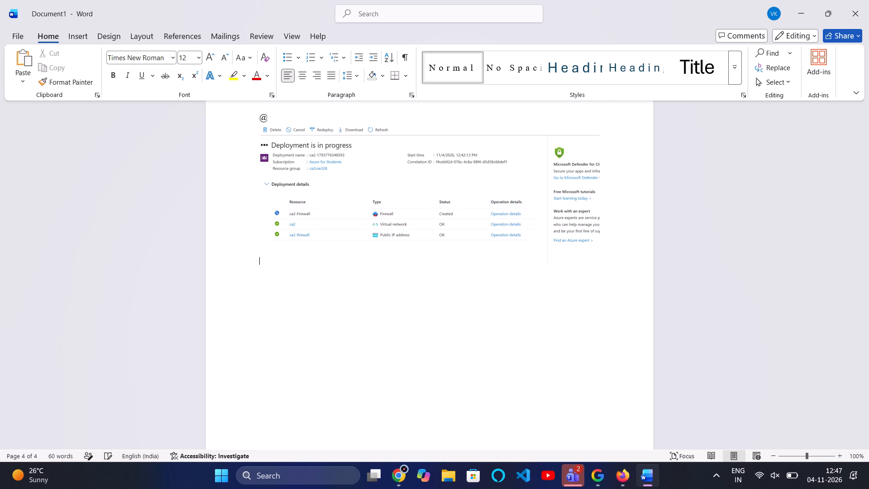
pyautogui.hotkey('shift', 'q')
pyautogui.hotkey('shift', 'q')
pyautogui.write('hshsh')
pyautogui.press('Return')
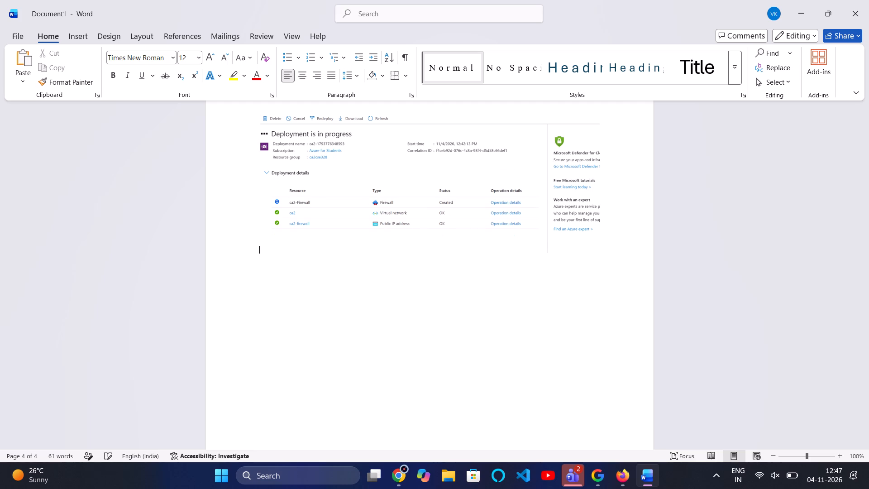
pyautogui.press('Return')
# Try adding five line breaks at the deployment picture on the last page.
pyautogui.click(320, 274)
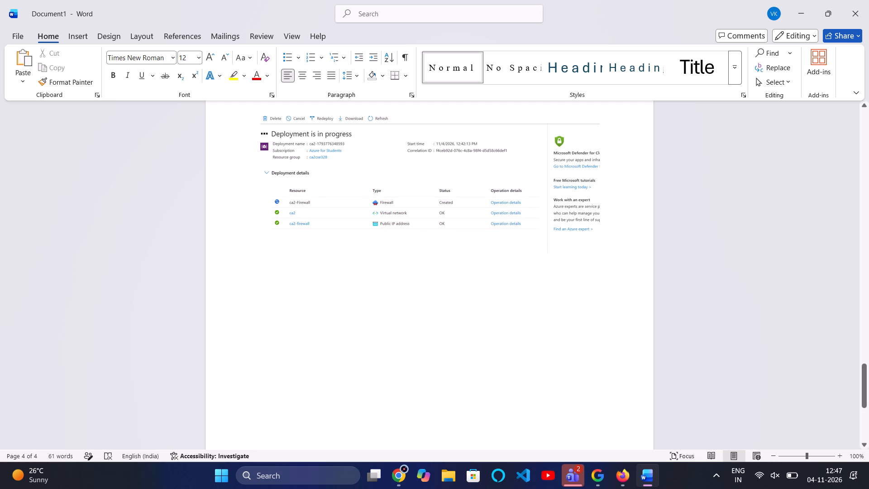
pyautogui.press('Return')
pyautogui.press('Return')
pyautogui.press('Return')
pyautogui.press('Return')
pyautogui.press('Return')
# Add two line breaks after the deployment picture on the last page and enter the heading "Q2:-" below it.
pyautogui.click(420, 297)
pyautogui.click(483, 190)
pyautogui.click(531, 324)
pyautogui.press('Return')
pyautogui.press('Return')
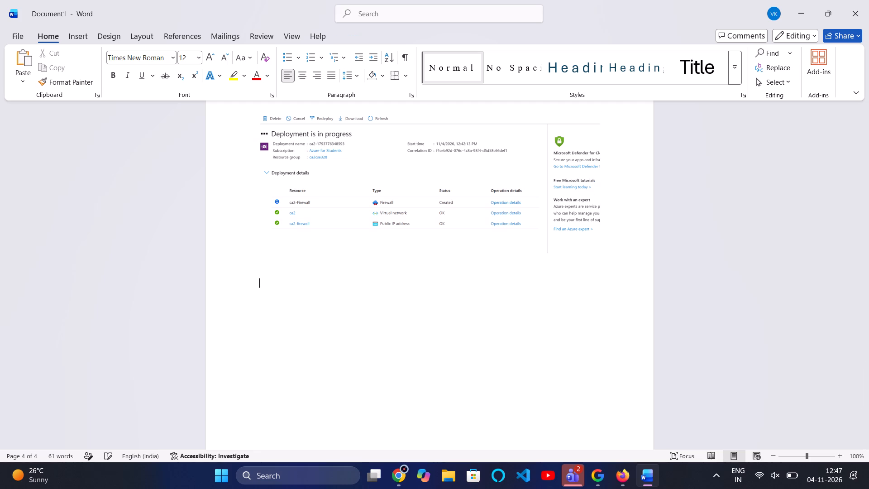
pyautogui.write('mm')
pyautogui.press('BackSpace')
pyautogui.press('BackSpace')
pyautogui.hotkey('shift', 'q')
pyautogui.press('2')
pyautogui.write(':-')
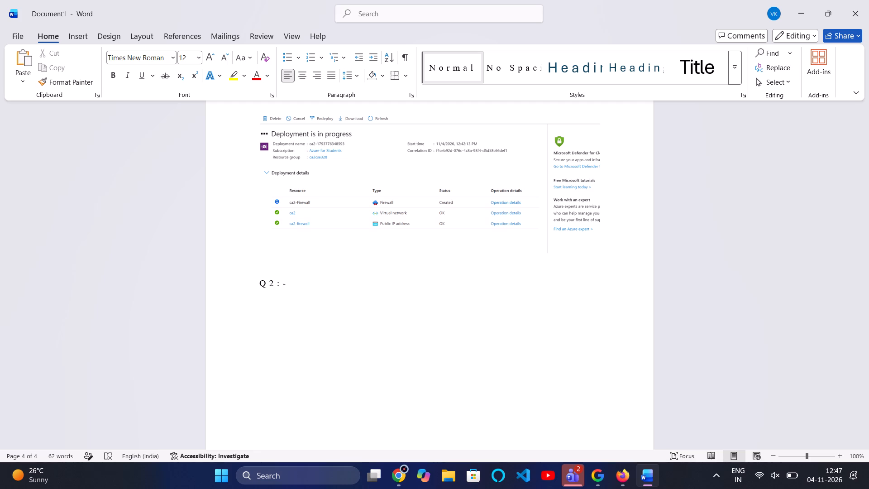
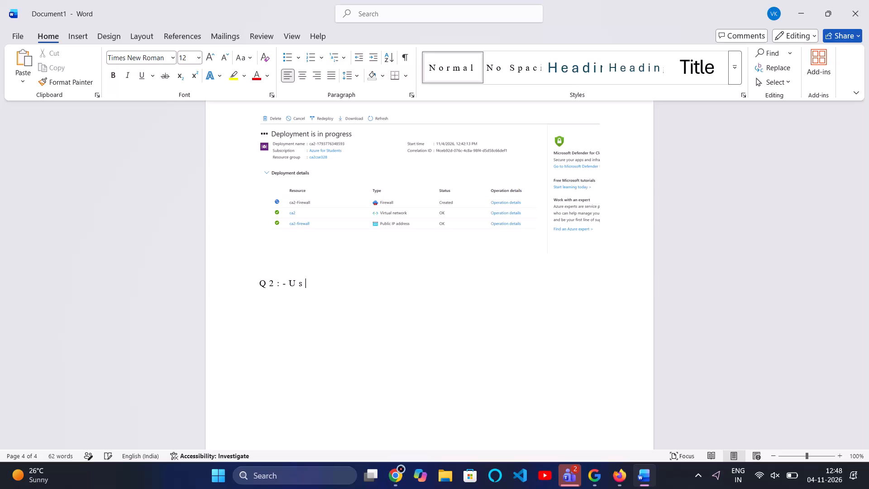
# Complete the Q2 heading to read "Q2:-User define role(UDR)" and start a new line below it.
pyautogui.write('define role')
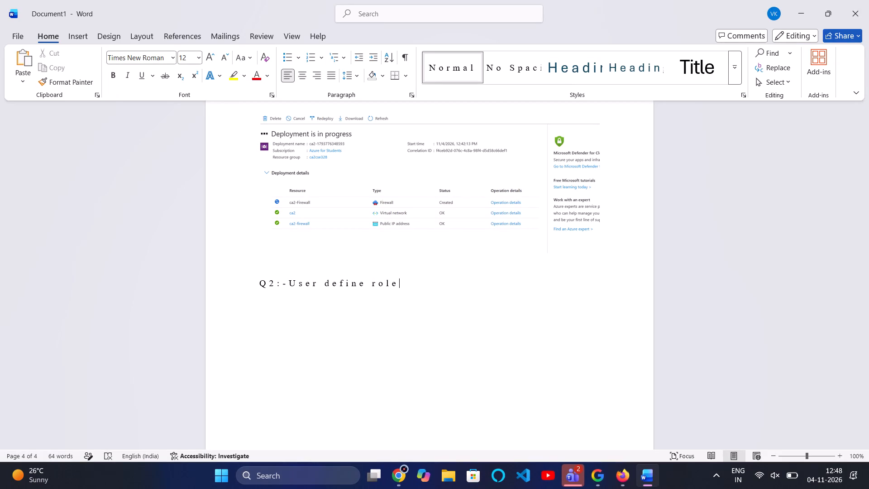
pyautogui.write('(UDR')
pyautogui.hotkey('shift', ')')
pyautogui.press('Return')
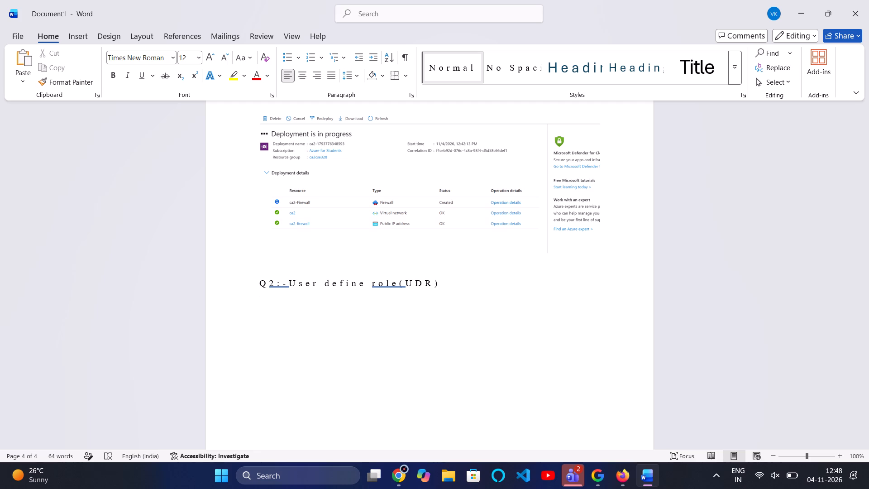
# Enter the start of the first instruction, "1step we have to c", on the line under the Q2 heading.
pyautogui.press('1')
pyautogui.write('step to')
pyautogui.press('BackSpace')
pyautogui.press('BackSpace')
pyautogui.write('we')
pyautogui.press('space')
pyautogui.write('have to')
pyautogui.press('space')
pyautogui.write('ce')
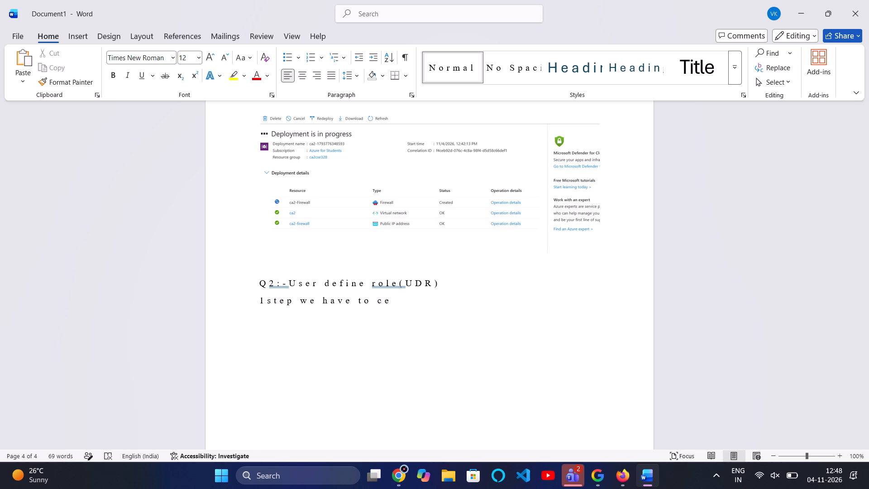
pyautogui.press('BackSpace')
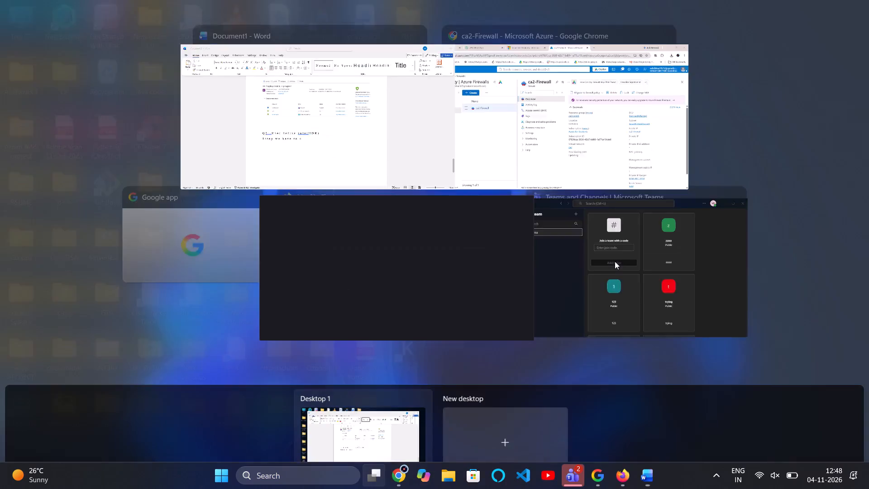
# Switch to the Chrome window with the ca2-Firewall page in the Azure portal.
pyautogui.click(532, 123)
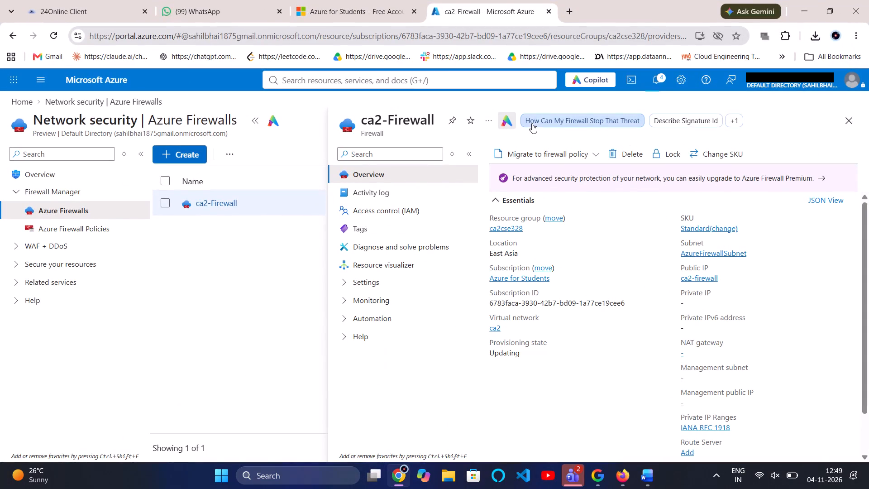
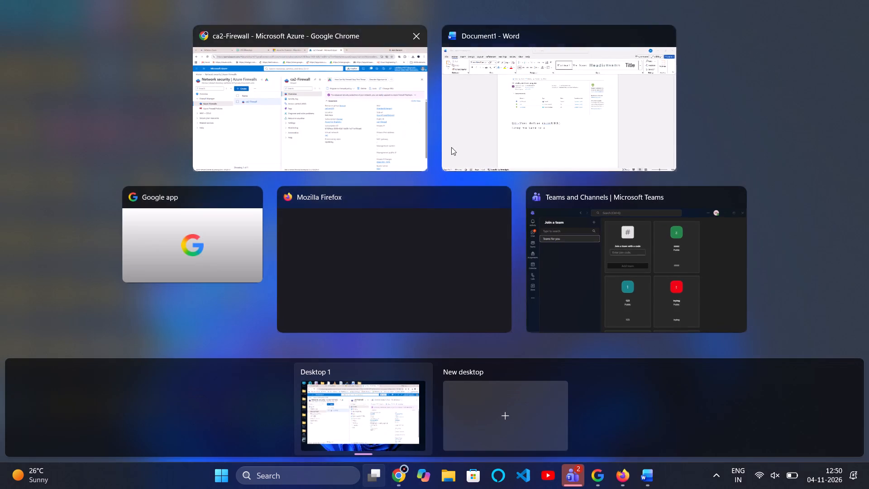
# Return to the Word document and extend the first Q2 instruction to read "1step we have to create a".
pyautogui.click(506, 119)
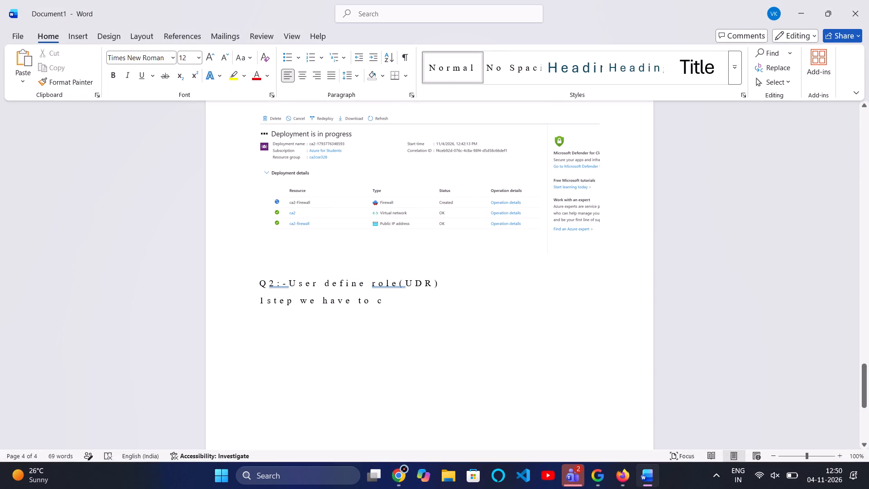
pyautogui.write('reatww')
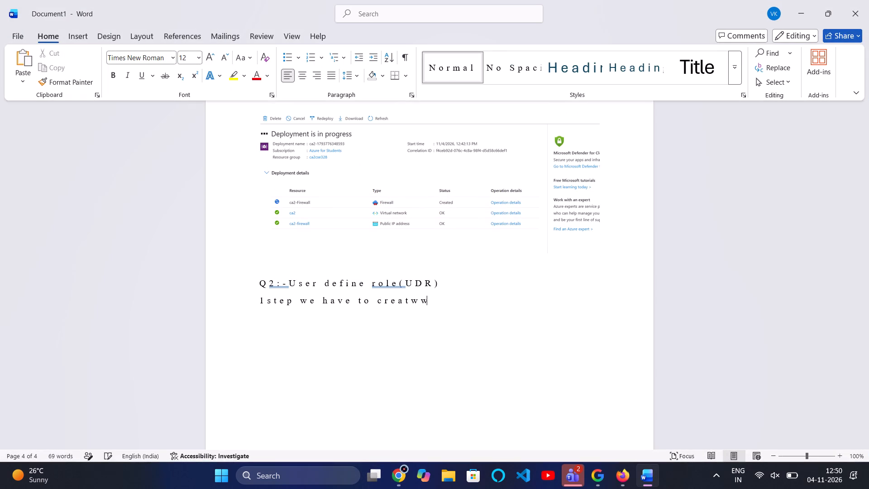
pyautogui.press('space')
pyautogui.press('BackSpace')
pyautogui.press('BackSpace')
pyautogui.press('BackSpace')
pyautogui.write('e a se')
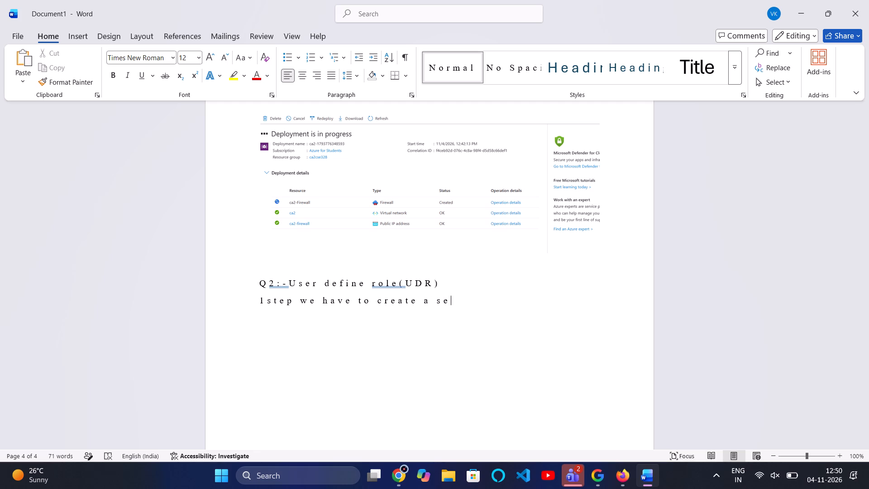
pyautogui.press('BackSpace')
pyautogui.press('BackSpace')
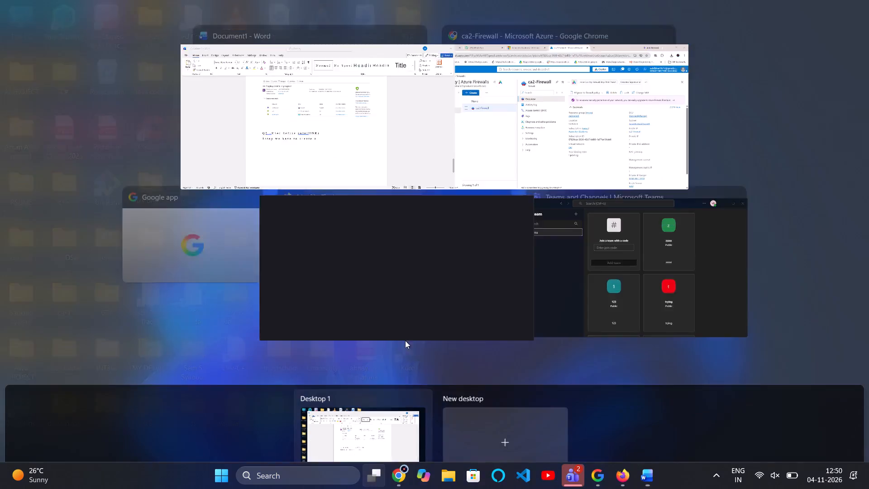
# Check the ca2-Firewall page in Chrome, and continue the Q2 instruction in Word with "virtual network and then".
pyautogui.click(514, 108)
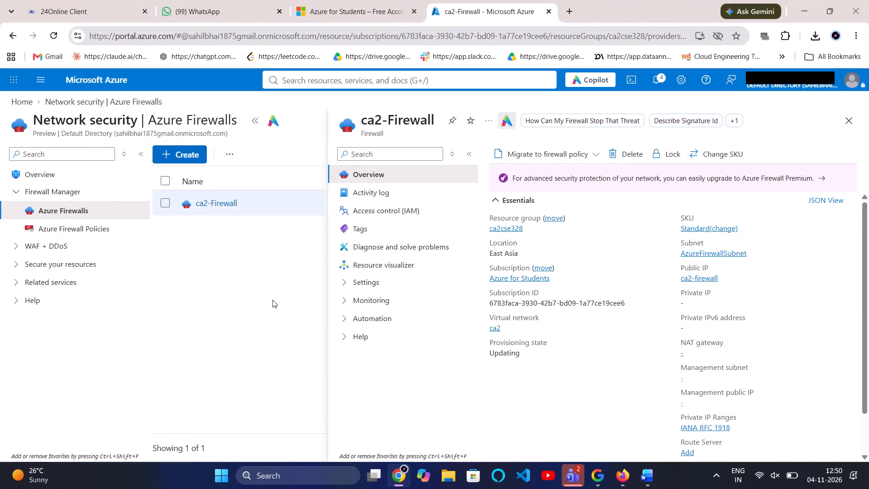
pyautogui.click(503, 128)
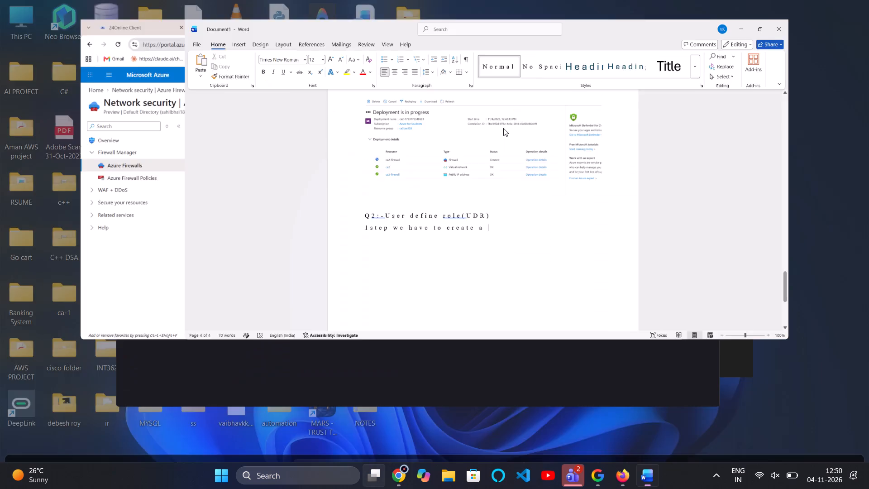
pyautogui.press('b')
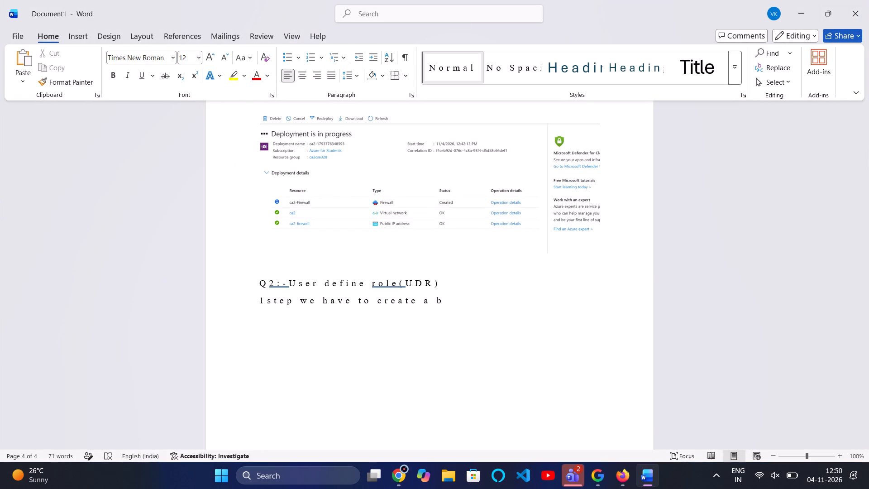
pyautogui.press('BackSpace')
pyautogui.write('virtual network')
pyautogui.press('space')
pyautogui.write('and then')
pyautogui.press('space')
pyautogui.press('c')
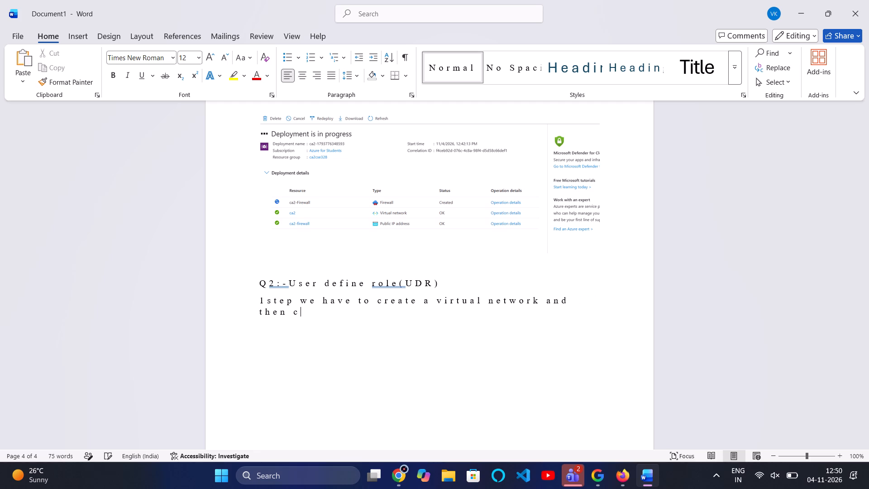
pyautogui.press('BackSpace')
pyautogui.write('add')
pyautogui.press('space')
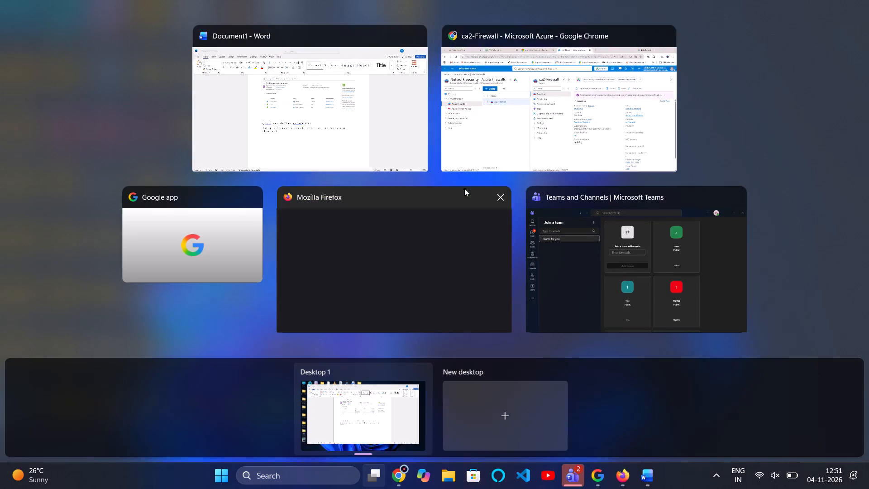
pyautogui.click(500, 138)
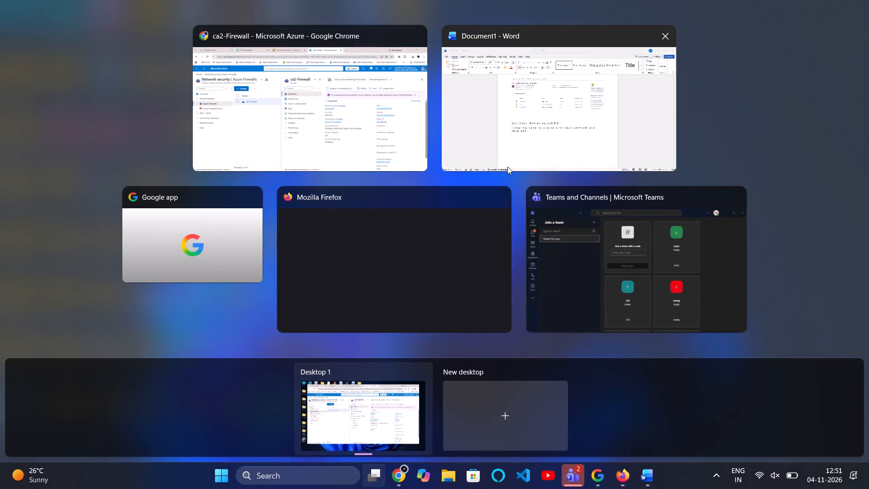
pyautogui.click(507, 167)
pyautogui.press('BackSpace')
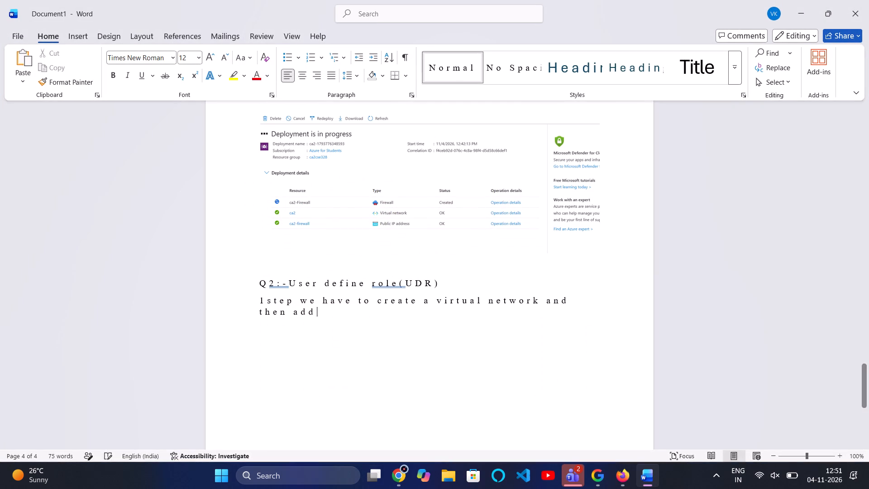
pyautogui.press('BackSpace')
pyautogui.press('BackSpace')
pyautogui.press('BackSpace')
# Continue the Q2 instruction after "and then" with "go to s".
pyautogui.write('go')
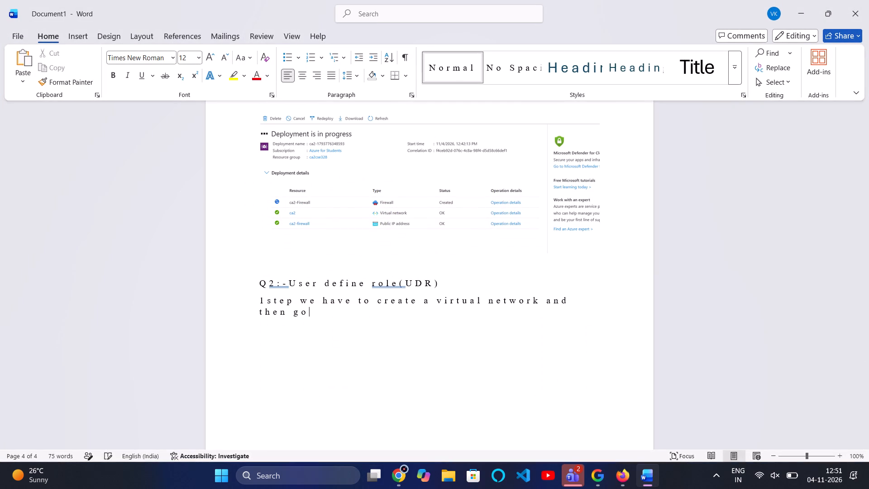
pyautogui.press('space')
pyautogui.write('to se')
pyautogui.press('BackSpace')
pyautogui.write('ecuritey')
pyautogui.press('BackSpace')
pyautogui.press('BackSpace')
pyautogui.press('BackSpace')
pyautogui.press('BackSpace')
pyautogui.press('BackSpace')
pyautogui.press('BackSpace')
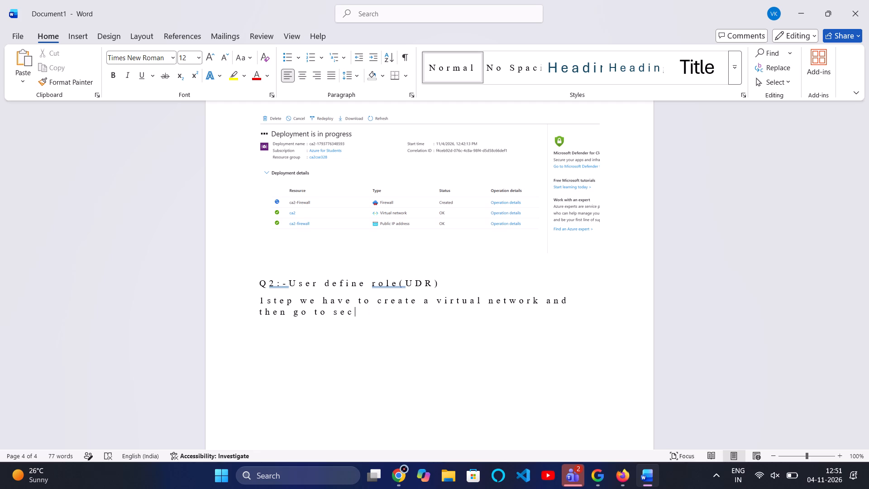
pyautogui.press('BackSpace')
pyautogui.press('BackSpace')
pyautogui.scroll(4, 391, 290)
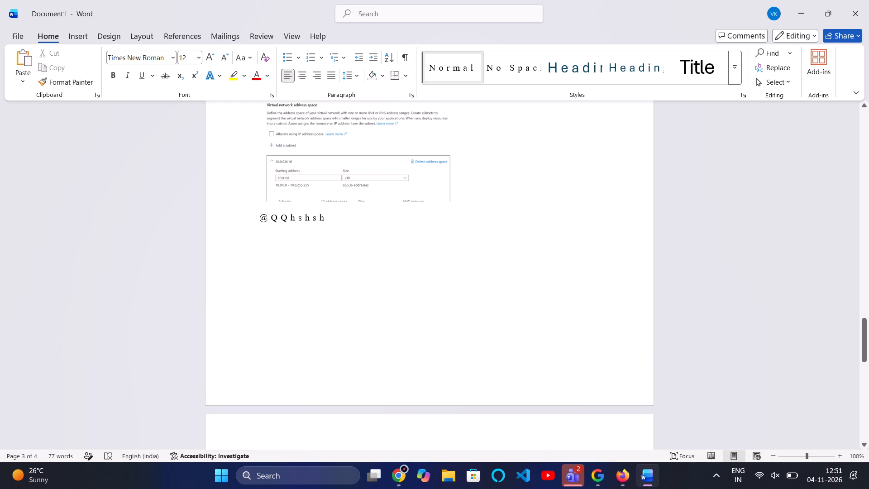
pyautogui.click(336, 219)
pyautogui.press('BackSpace')
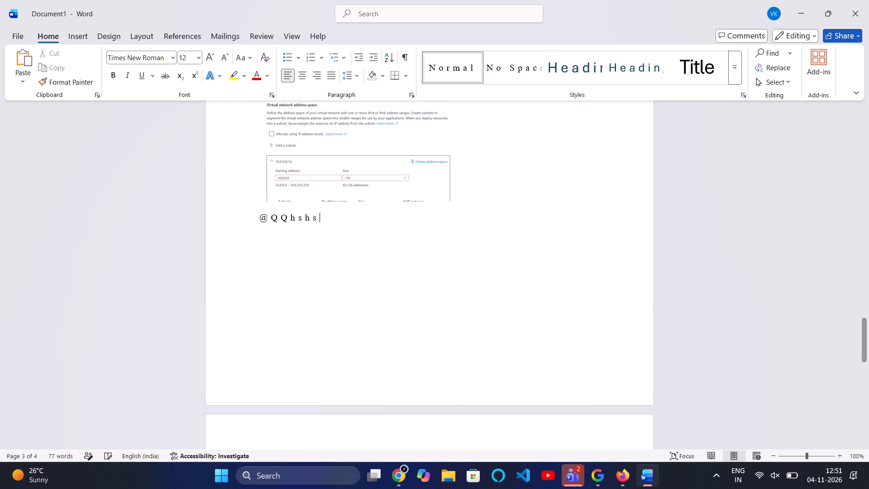
pyautogui.press('BackSpace')
pyautogui.press('BackSpace')
pyautogui.press('BackSpace')
pyautogui.press('BackSpace')
pyautogui.press('BackSpace')
pyautogui.press('BackSpace')
pyautogui.press('BackSpace')
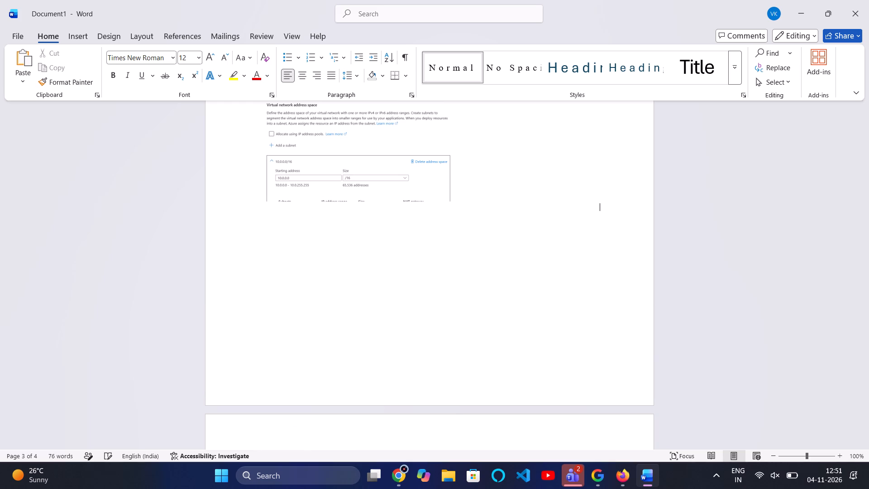
# Copy the word "Security" from the Network Security Group caption and paste it in place of the trailing "s" in the Q2 instruction.
pyautogui.scroll(2, 336, 219)
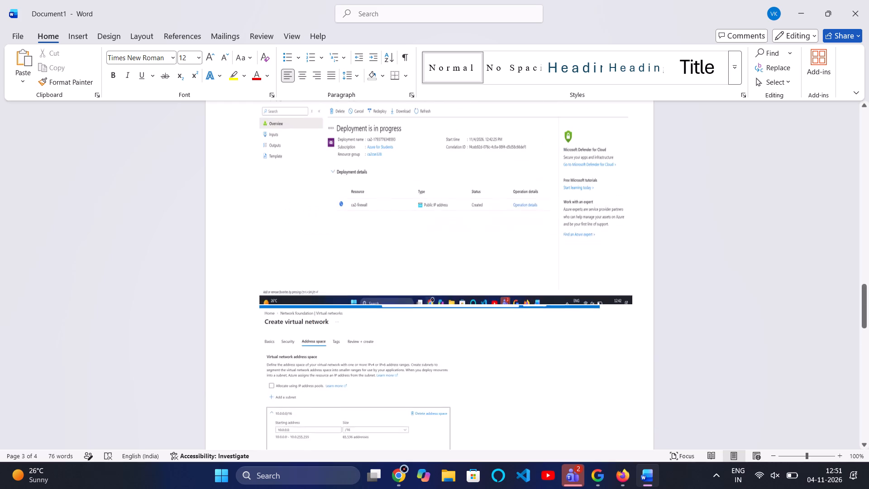
pyautogui.scroll(4, 336, 219)
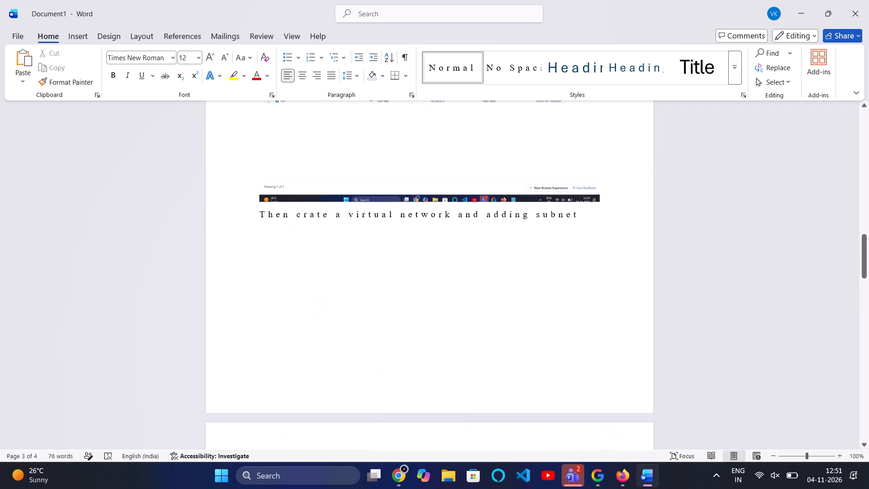
pyautogui.scroll(1, 369, 216)
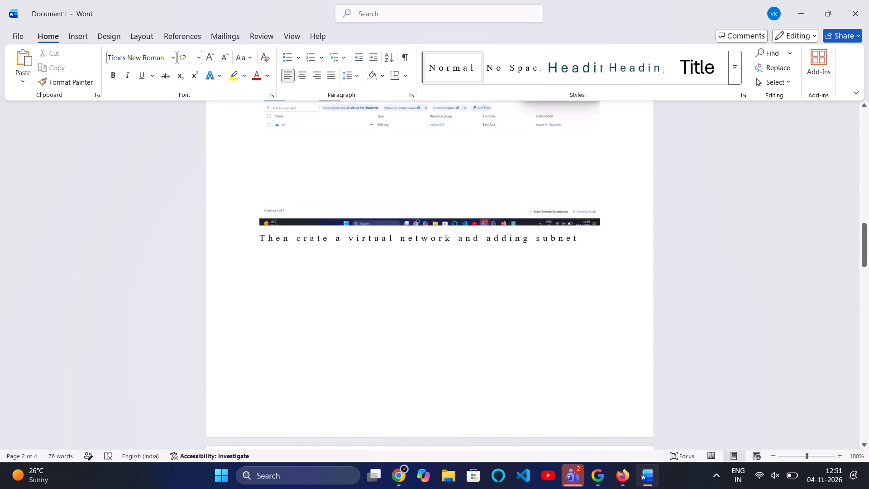
pyautogui.scroll(2, 369, 216)
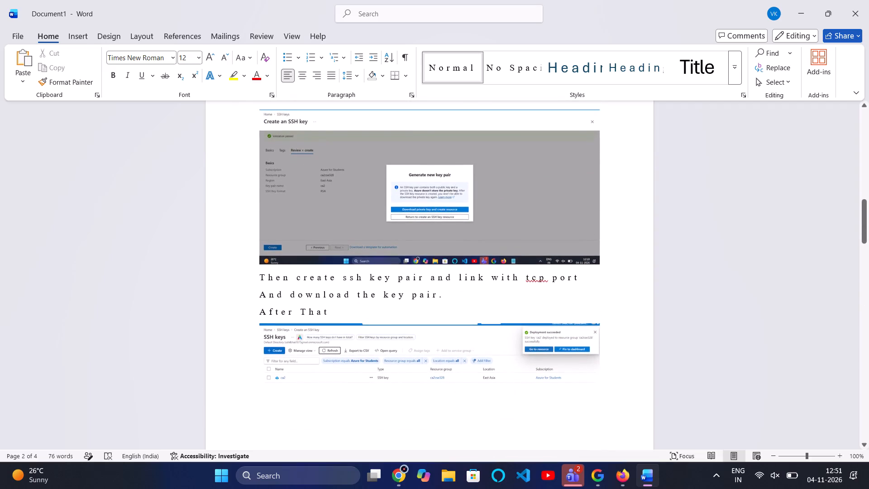
pyautogui.scroll(3, 374, 235)
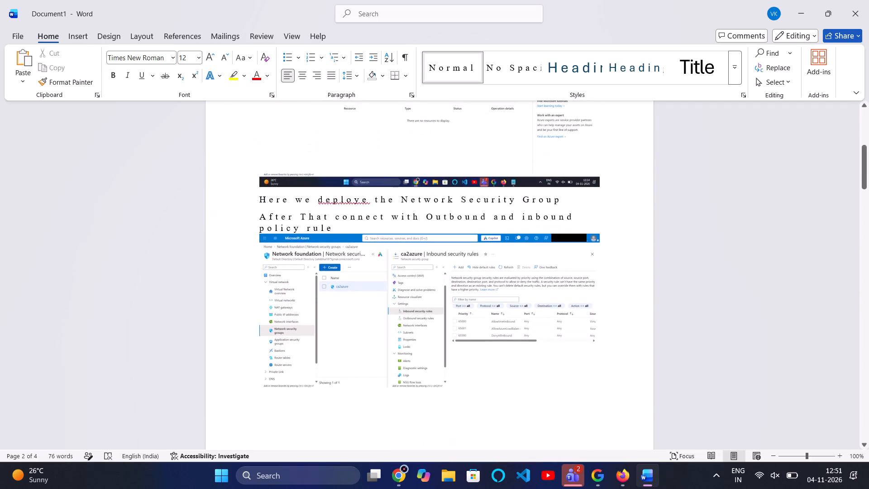
pyautogui.moveTo(462, 199); pyautogui.dragTo(513, 200)
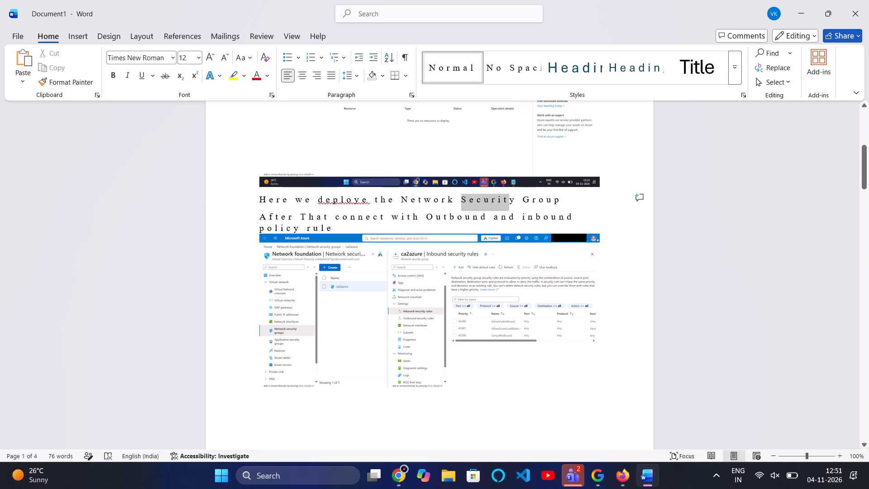
pyautogui.moveTo(513, 200); pyautogui.dragTo(515, 199)
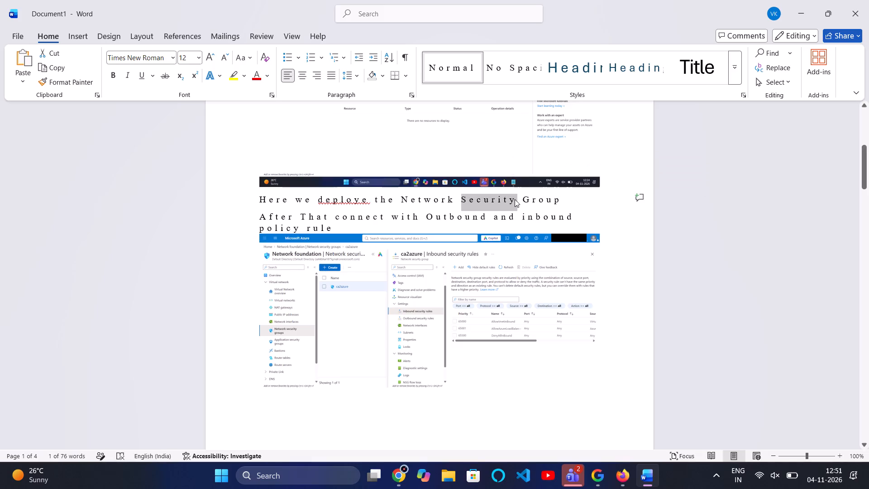
pyautogui.hotkey('ctrl', 'c')
pyautogui.click(526, 204)
pyautogui.scroll(-5, 526, 204)
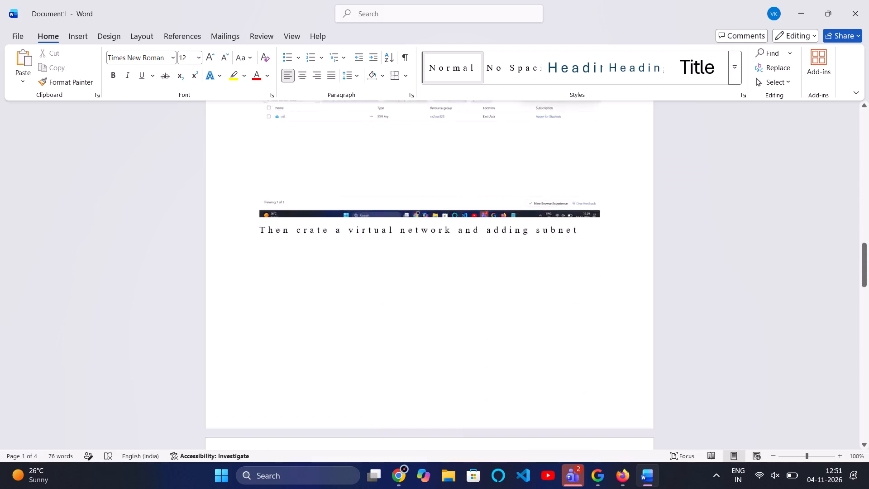
pyautogui.scroll(-2, 526, 204)
pyautogui.scroll(-4, 480, 274)
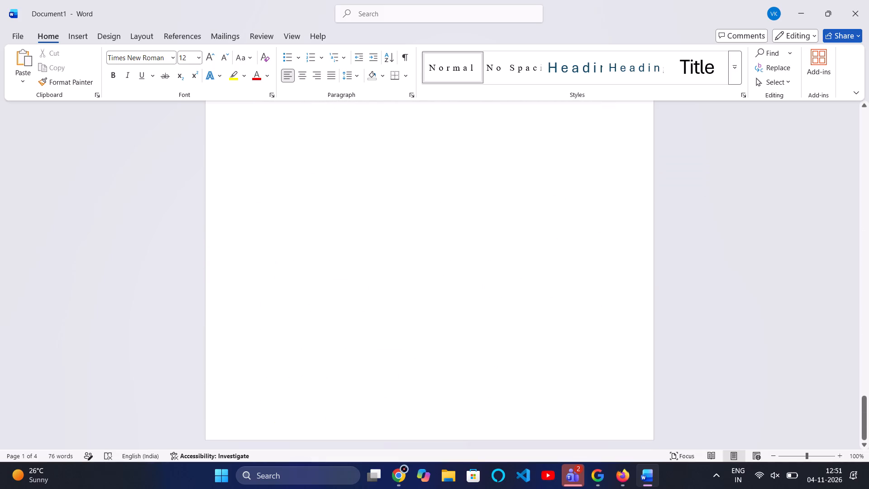
pyautogui.click(348, 198)
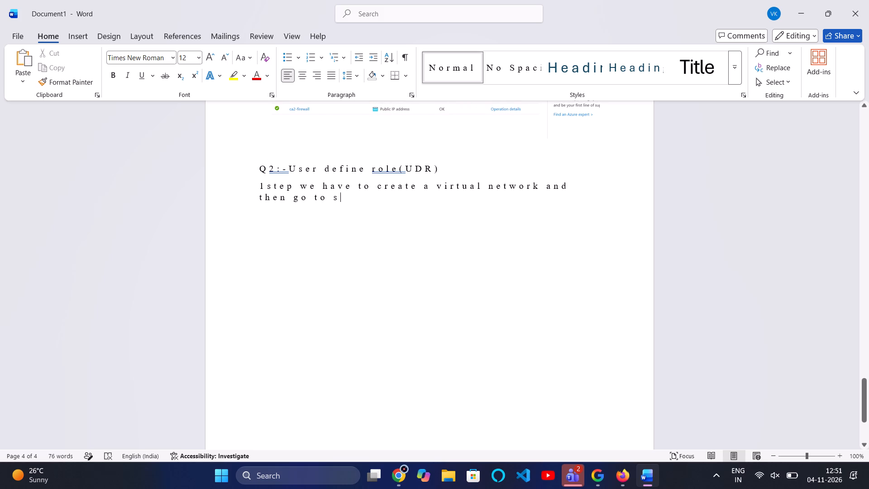
pyautogui.press('BackSpace')
pyautogui.hotkey('ctrl', 'v')
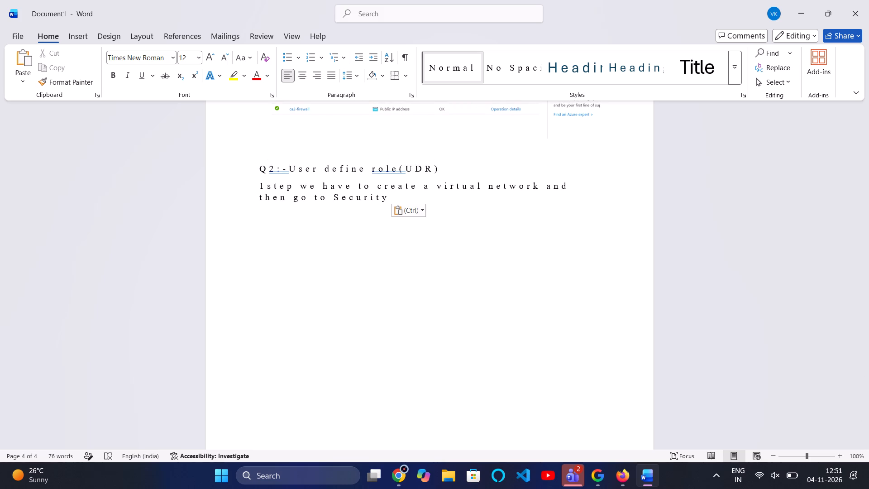
# Insert the word "network" before "Security" in the Q2 instruction.
pyautogui.press('Left')
pyautogui.press('Left')
pyautogui.press('Left')
pyautogui.press('Left')
pyautogui.press('Left')
pyautogui.press('Left')
pyautogui.press('Left')
pyautogui.press('Left')
pyautogui.press('Left')
pyautogui.press('space')
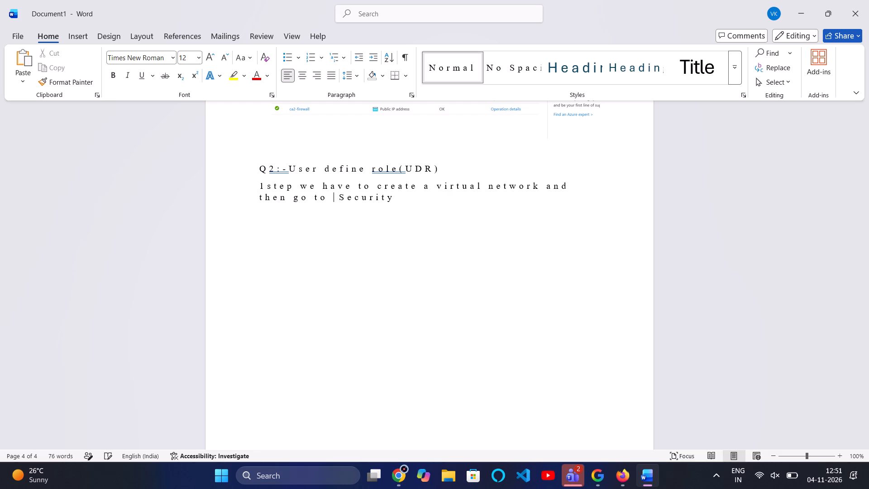
pyautogui.write('network')
pyautogui.press('space')
# Continue the Q2 instruction after "Security" with "and there".
pyautogui.press('Right')
pyautogui.press('Right')
pyautogui.press('Right')
pyautogui.press('Right')
pyautogui.press('Right')
pyautogui.press('Right')
pyautogui.press('Right')
pyautogui.press('Right')
pyautogui.press('Right')
pyautogui.write('where w')
pyautogui.press('space')
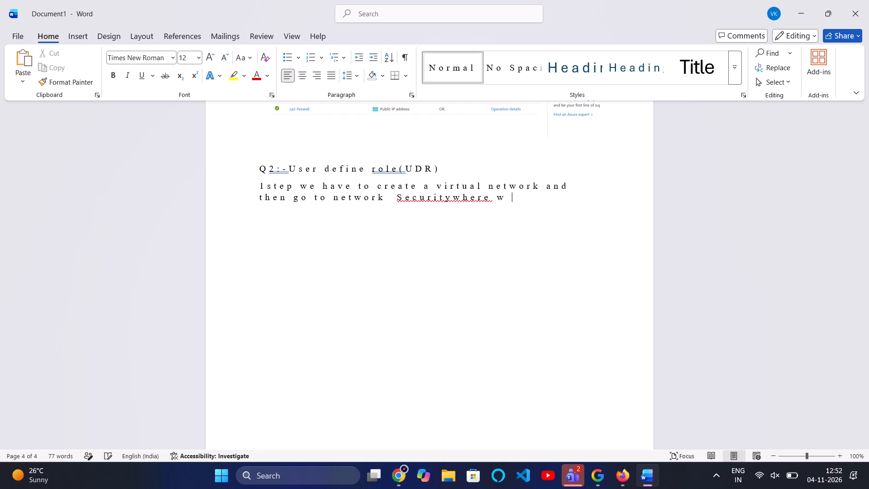
pyautogui.press('BackSpace')
pyautogui.press('BackSpace')
pyautogui.press('BackSpace')
pyautogui.press('BackSpace')
pyautogui.press('BackSpace')
pyautogui.press('BackSpace')
pyautogui.press('BackSpace')
pyautogui.press('BackSpace')
pyautogui.press('BackSpace')
pyautogui.write('y and thew')
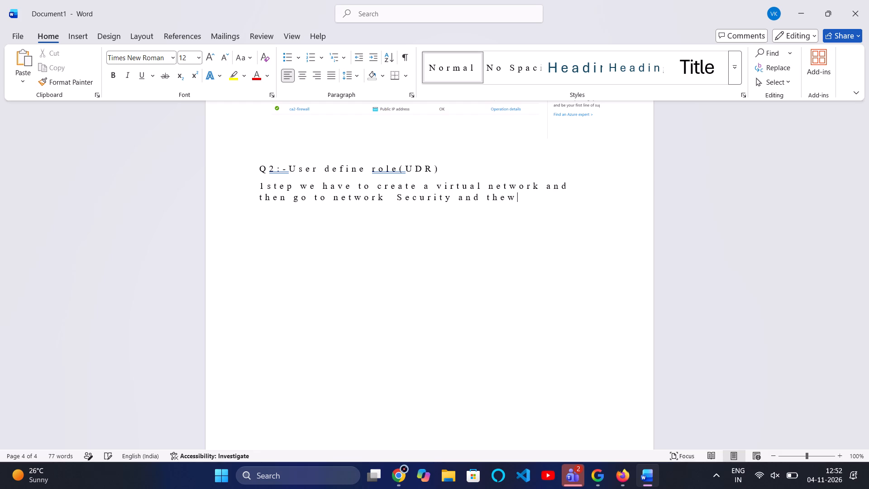
pyautogui.press('BackSpace')
pyautogui.press('BackSpace')
pyautogui.write('ere')
pyautogui.press('space')
# Continue the Q2 instruction after "there" with "I create a firewall".
pyautogui.write('we')
pyautogui.press('space')
pyautogui.press('BackSpace')
pyautogui.press('BackSpace')
pyautogui.press('BackSpace')
pyautogui.write('i create a firewall')
pyautogui.press('space')
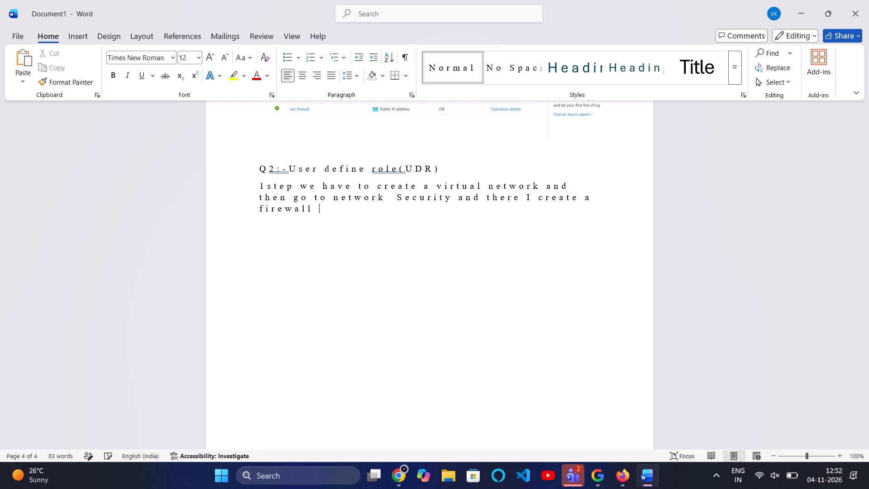
# Check the firewall's name in the Azure portal in Chrome, and in Word replace "firewall" with "Ca2 firewall" in the Q2 instruction.
pyautogui.click(516, 117)
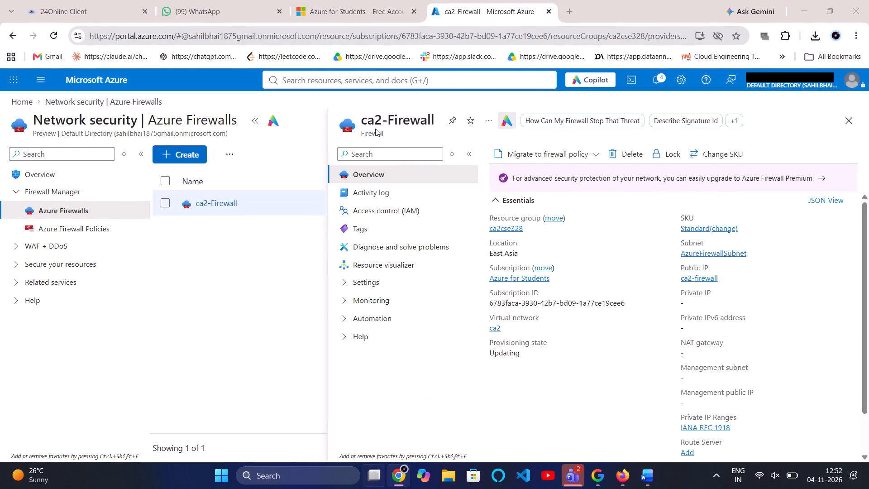
pyautogui.click(487, 127)
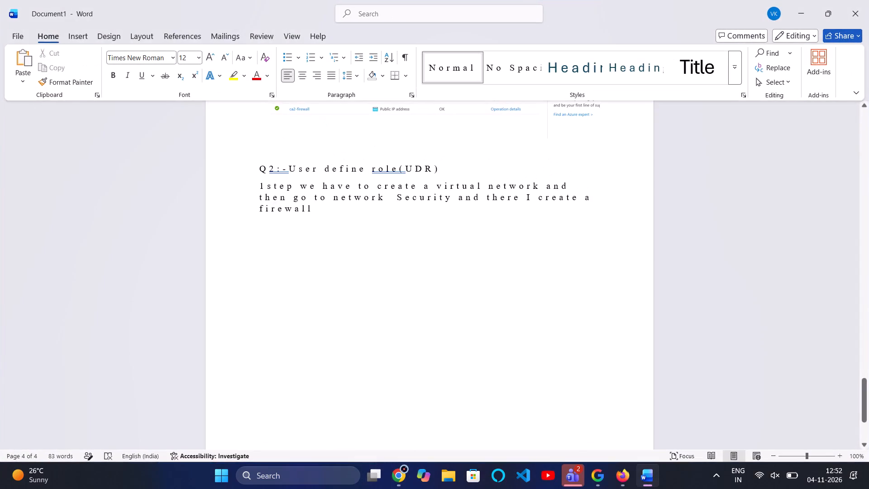
pyautogui.press('BackSpace')
pyautogui.press('BackSpace')
pyautogui.press('BackSpace')
pyautogui.press('BackSpace')
pyautogui.press('BackSpace')
pyautogui.press('BackSpace')
pyautogui.press('BackSpace')
pyautogui.press('BackSpace')
pyautogui.press('BackSpace')
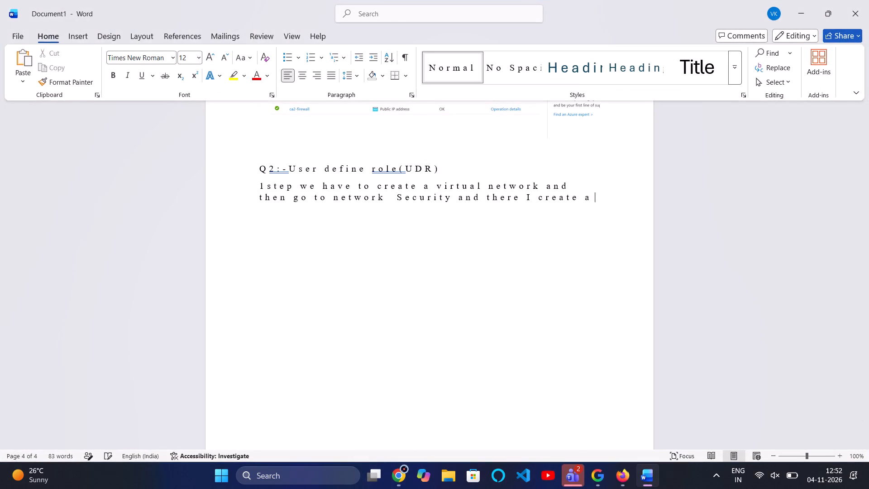
pyautogui.write('Ca')
pyautogui.write('2 firewall')
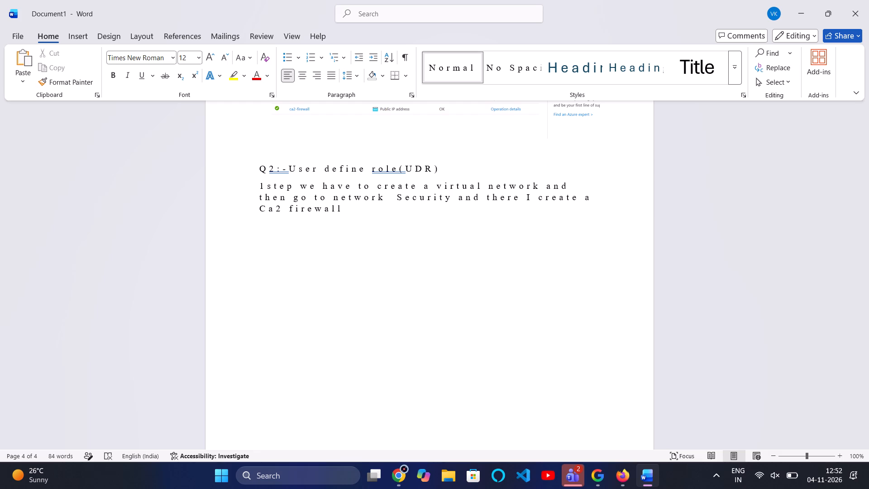
# Capture a screenshot of the ca2-Firewall overview page in Chrome and insert it on a new line below the Q2 instruction in Word.
pyautogui.press('Return')
pyautogui.click(82, 33)
pyautogui.click(115, 72)
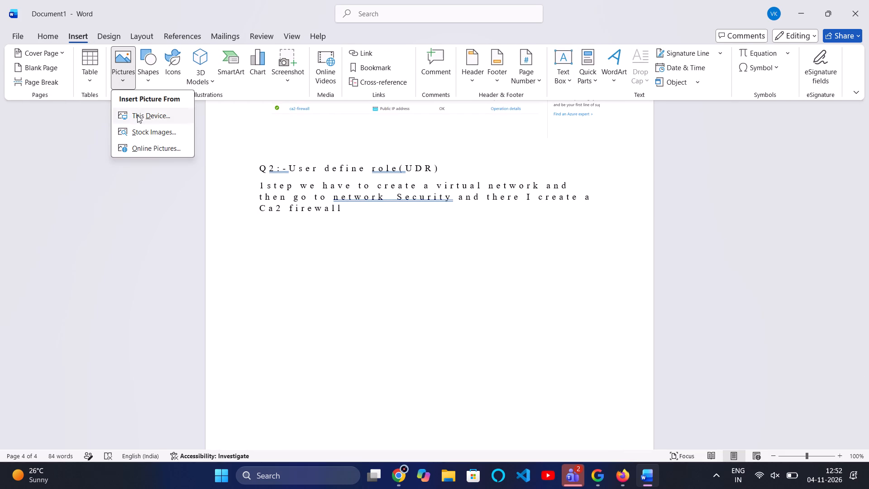
pyautogui.click(137, 115)
pyautogui.scroll(9, 41, 162)
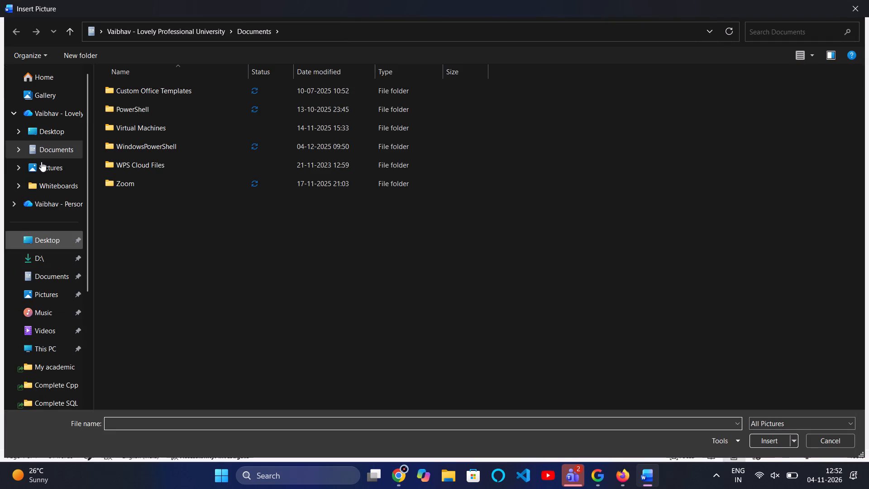
pyautogui.click(50, 98)
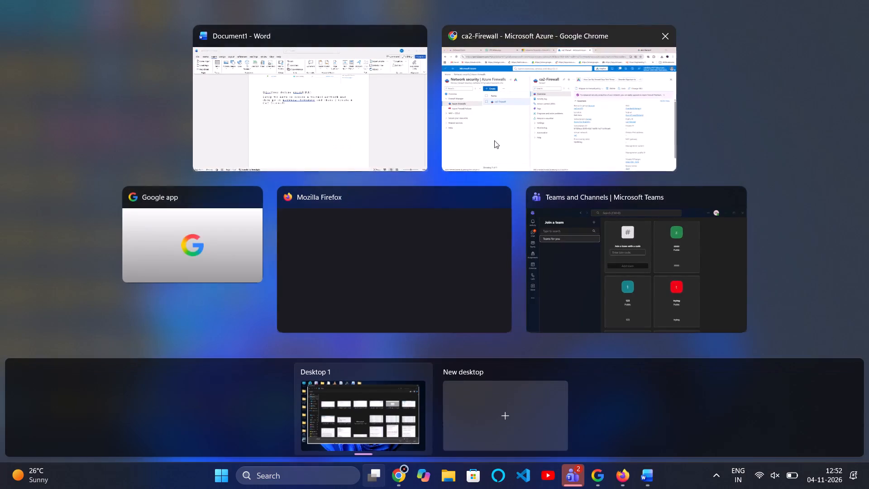
pyautogui.click(542, 139)
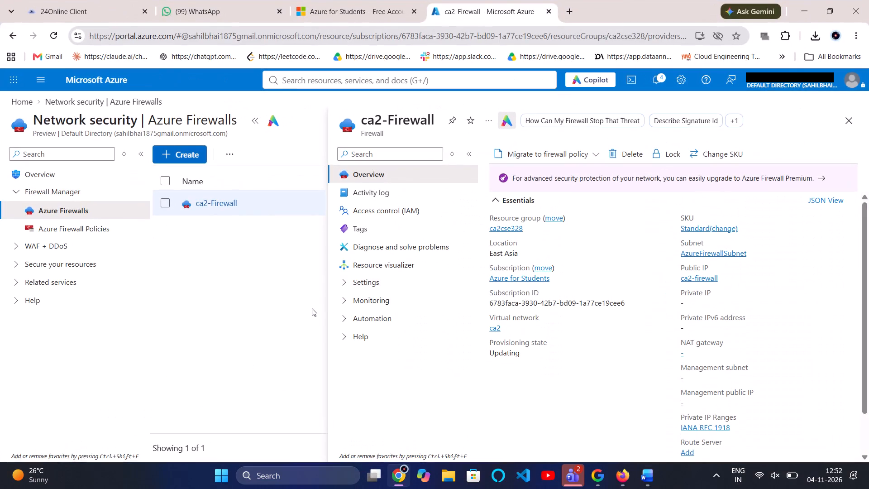
pyautogui.press('shift+super+s')
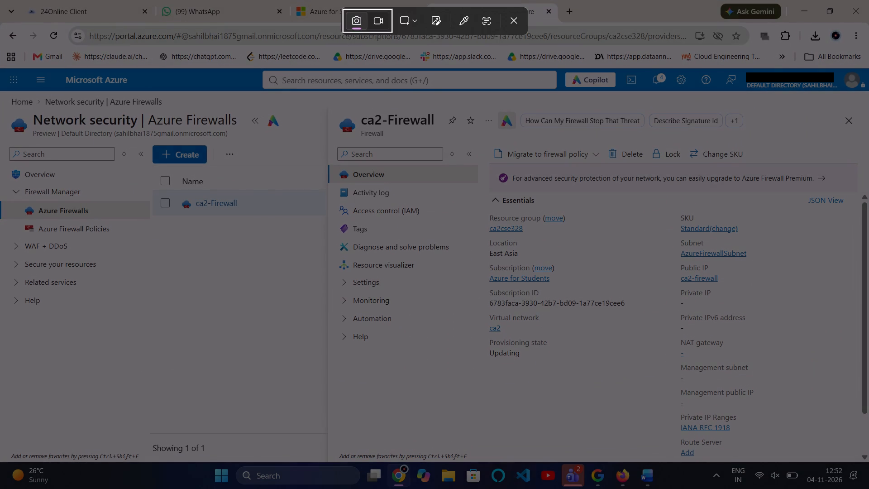
pyautogui.moveTo(0, 53); pyautogui.dragTo(868, 479)
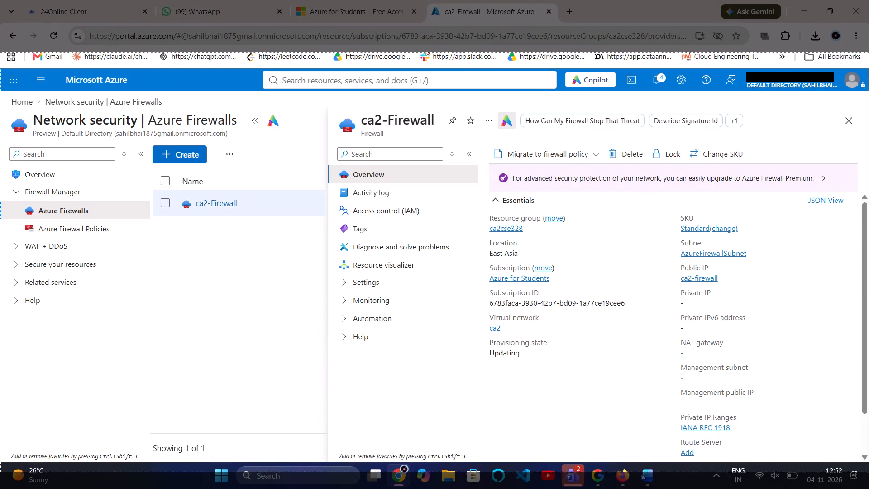
pyautogui.moveTo(868, 479); pyautogui.dragTo(866, 466)
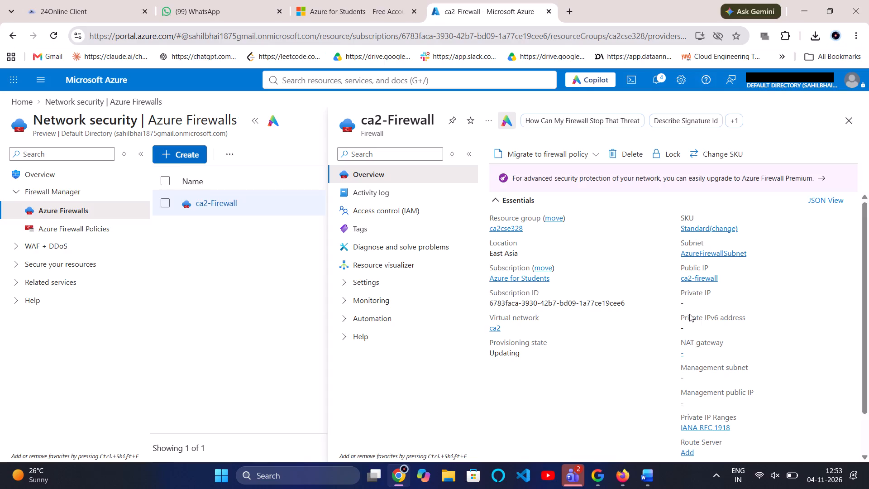
pyautogui.click(525, 149)
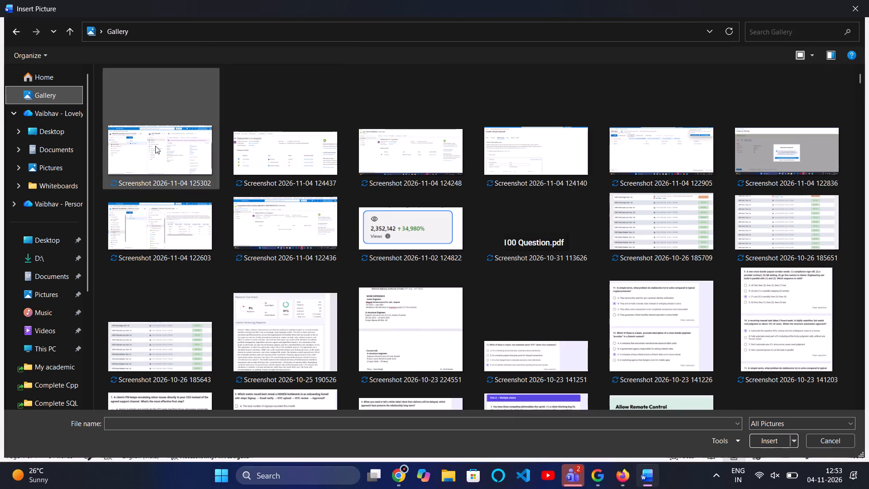
pyautogui.doubleClick(153, 146)
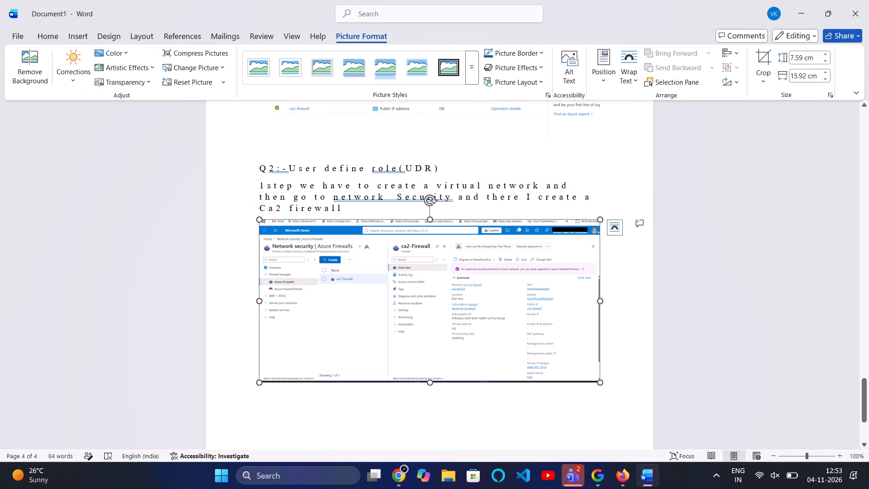
# Enlarge the ca2-Firewall screenshot to about 9.8 cm high and 17.4 cm wide.
pyautogui.moveTo(601, 382); pyautogui.dragTo(605, 417)
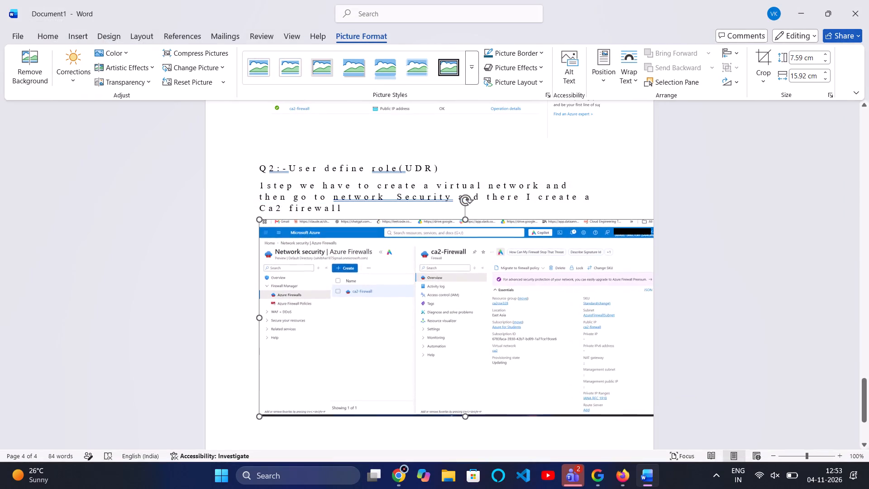
pyautogui.moveTo(605, 417); pyautogui.dragTo(540, 397)
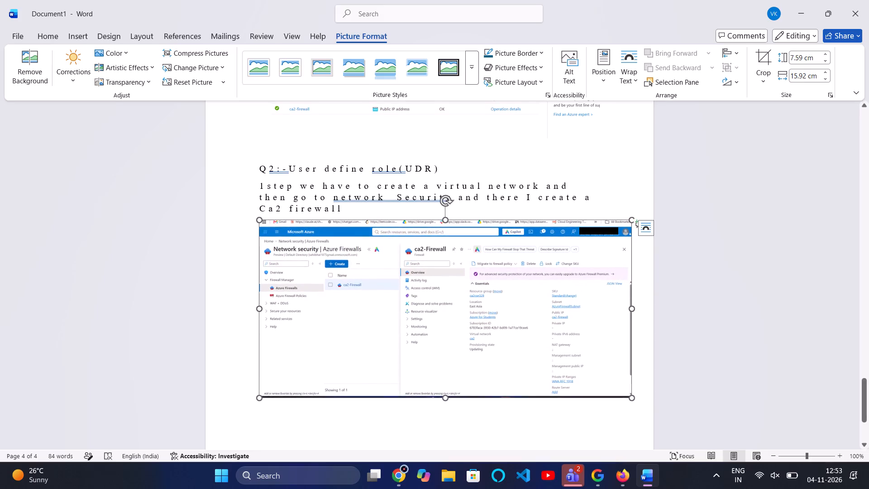
pyautogui.click(441, 398)
pyautogui.moveTo(445, 398); pyautogui.dragTo(442, 420)
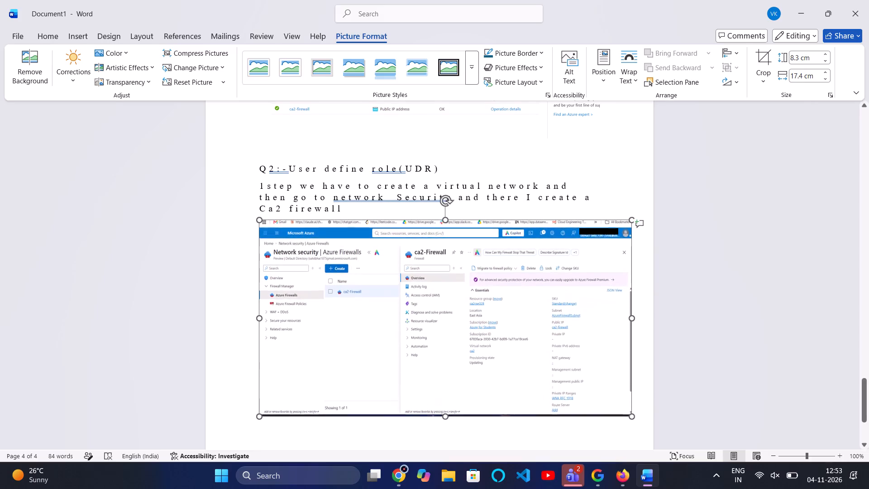
pyautogui.moveTo(442, 420); pyautogui.dragTo(439, 431)
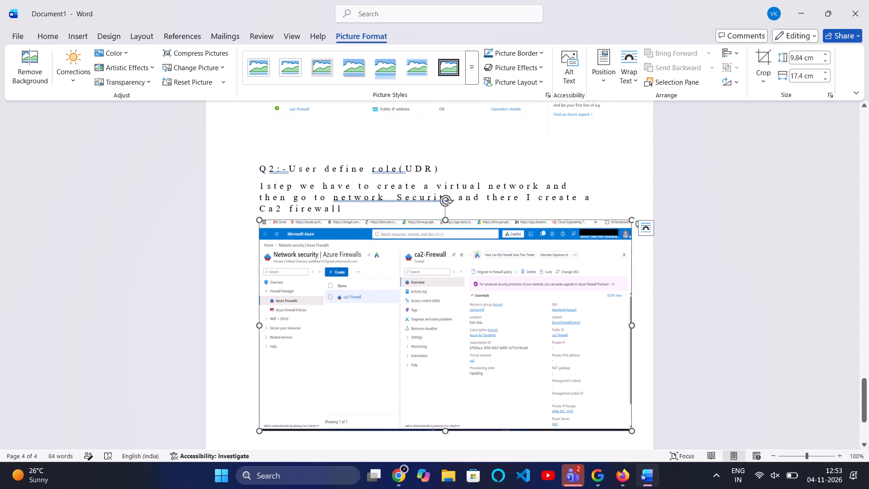
pyautogui.click(413, 376)
pyautogui.click(162, 326)
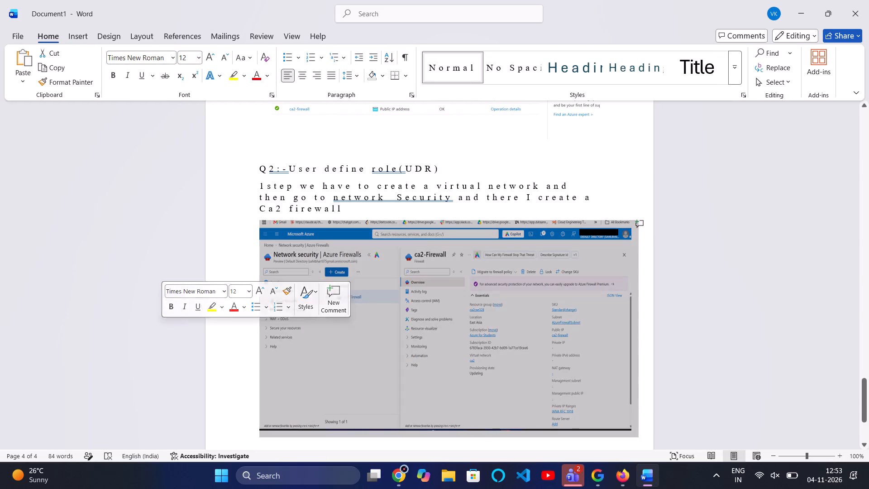
# Scale the ca2-Firewall screenshot down proportionally so it is only slightly wider than the text above it.
pyautogui.click(487, 369)
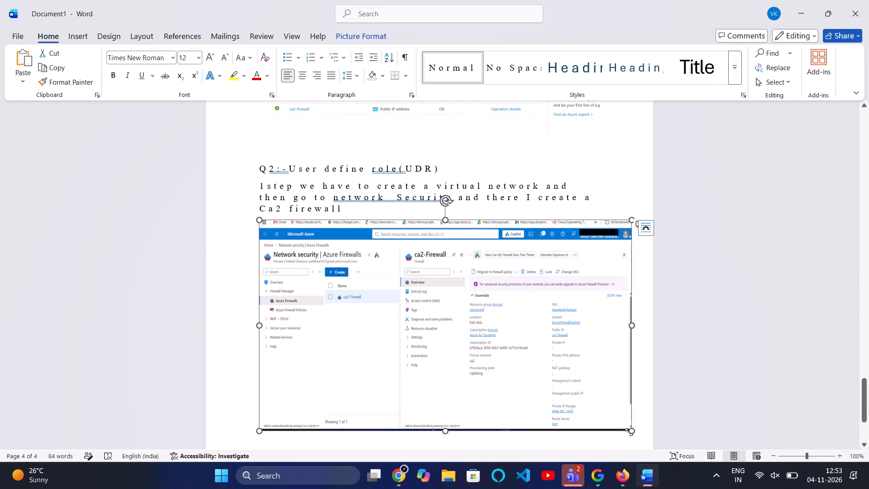
pyautogui.moveTo(630, 432); pyautogui.dragTo(558, 331)
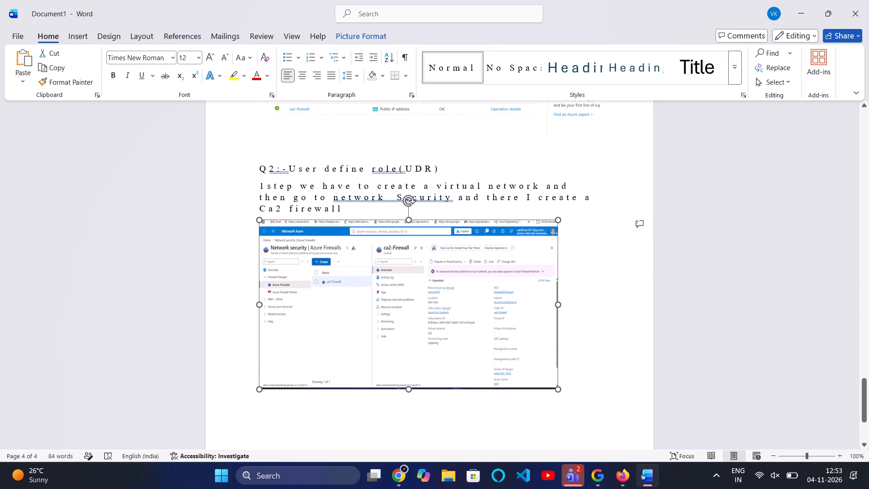
pyautogui.moveTo(558, 331); pyautogui.dragTo(611, 374)
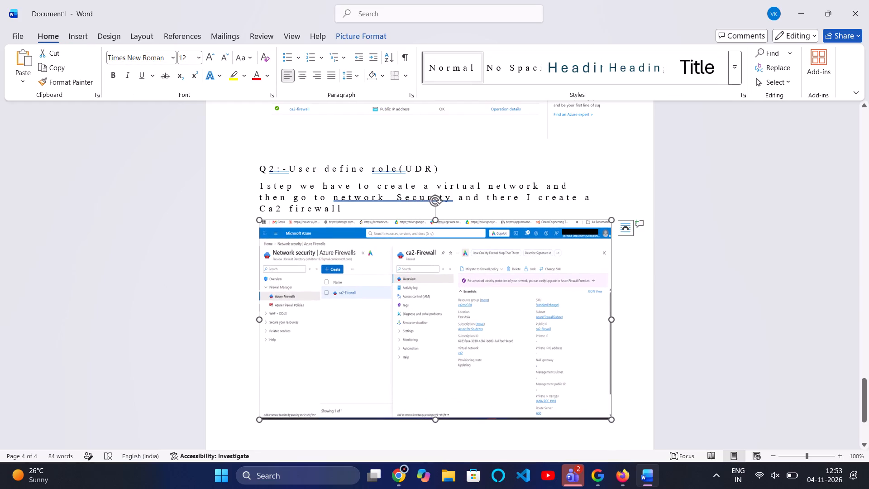
# Remove the extra space between "network" and "Security" in the Q2 instruction.
pyautogui.click(392, 200)
pyautogui.press('space')
pyautogui.press('BackSpace')
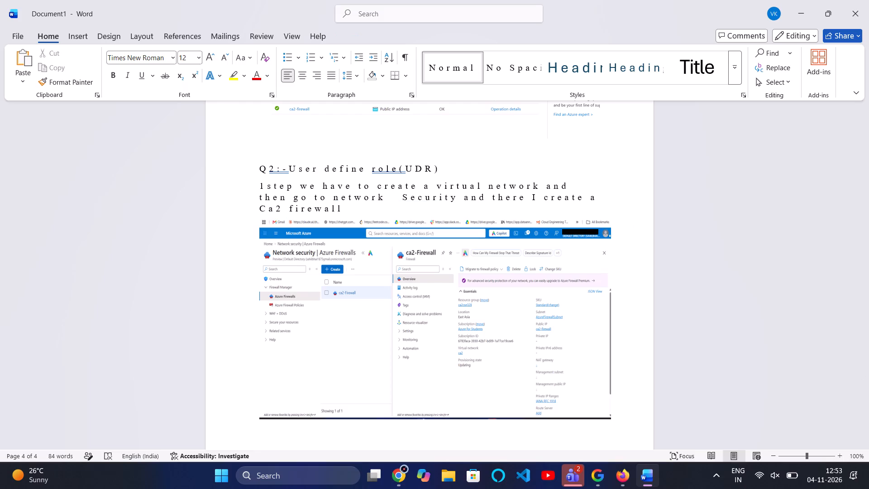
pyautogui.press('BackSpace')
pyautogui.press('Right')
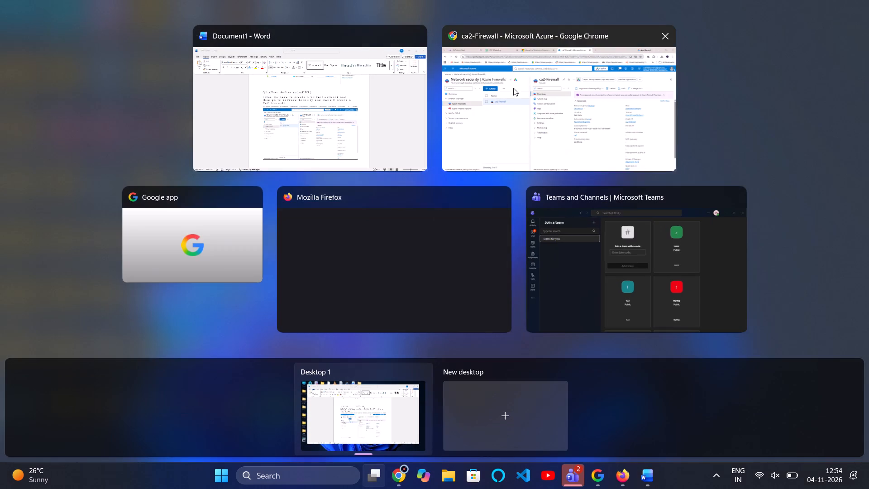
# In Chrome, examine the Settings and Monitoring options available for the ca2-Firewall.
pyautogui.click(516, 86)
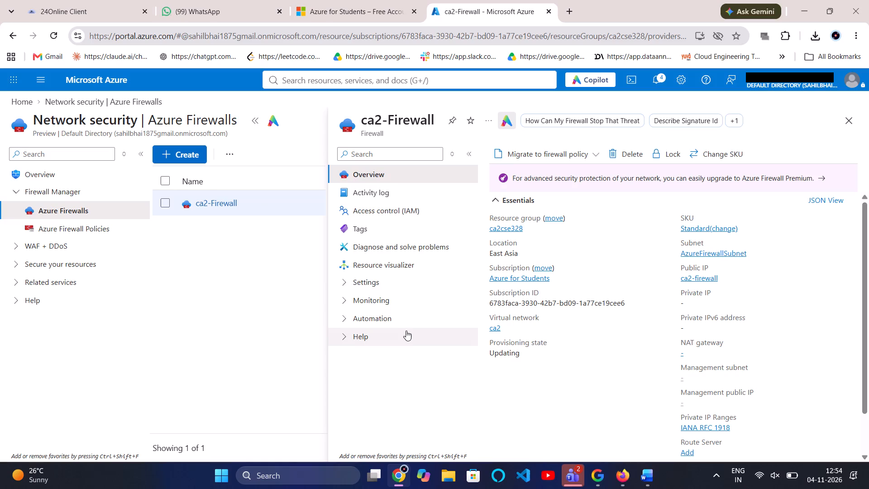
pyautogui.click(345, 287)
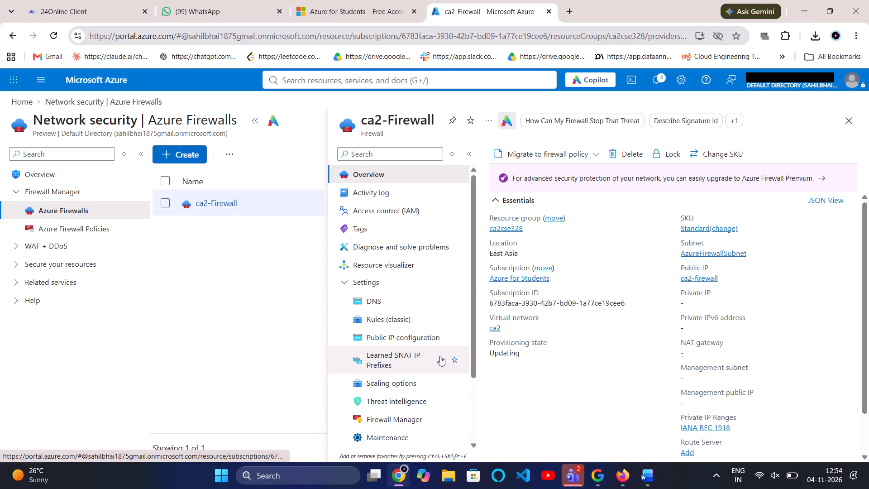
pyautogui.scroll(-2, 440, 356)
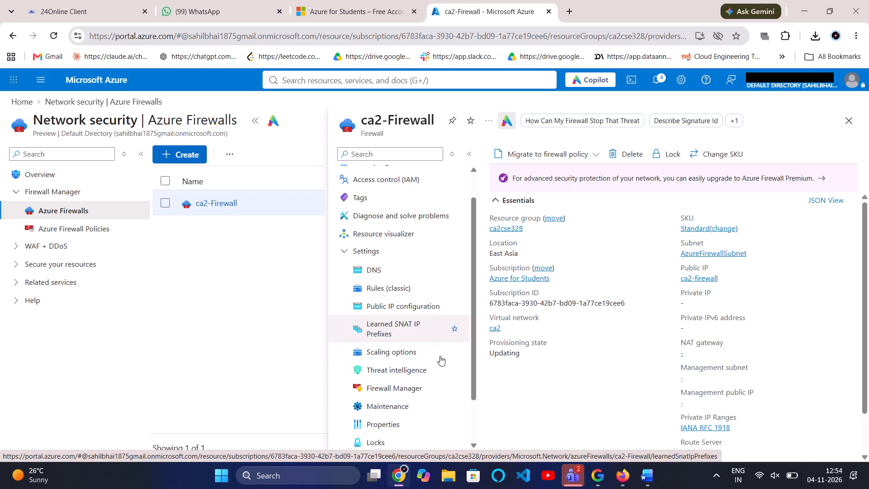
pyautogui.scroll(-1, 440, 356)
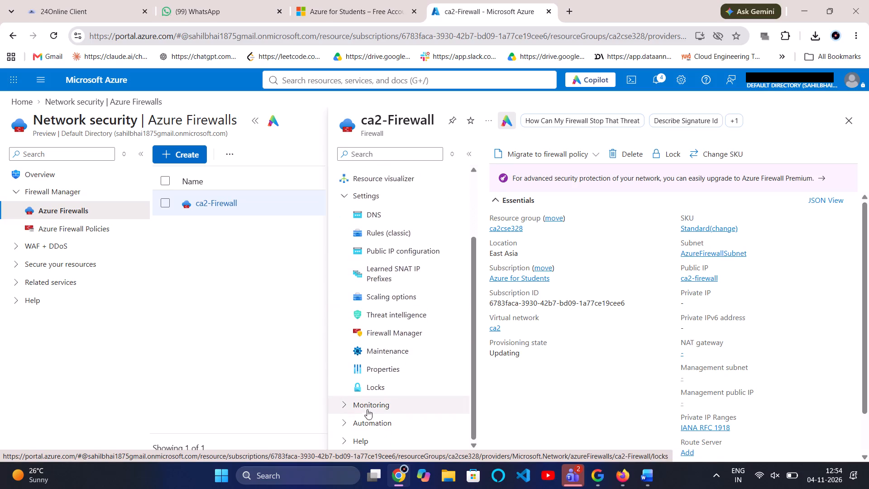
pyautogui.click(343, 405)
pyautogui.scroll(-2, 417, 400)
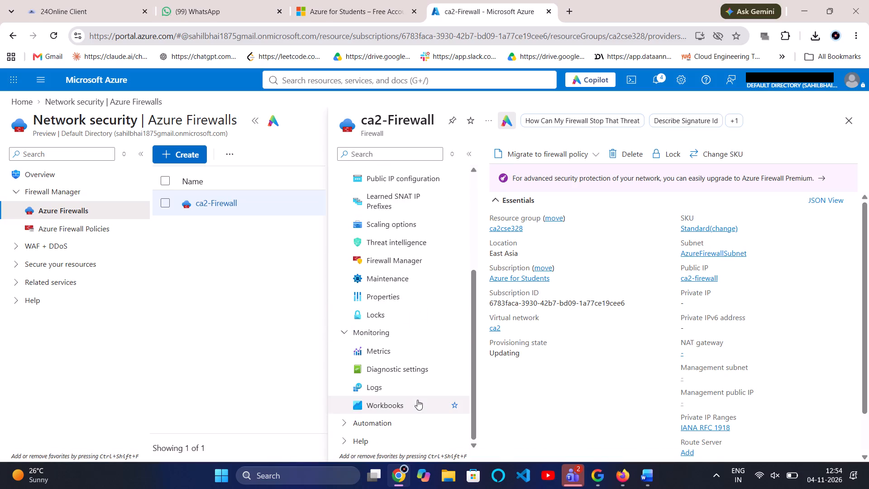
pyautogui.scroll(3, 417, 400)
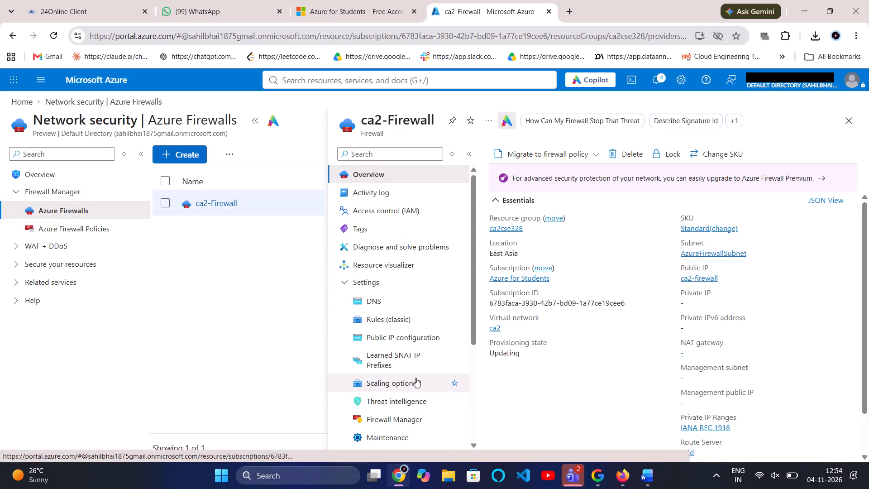
pyautogui.scroll(-1, 419, 373)
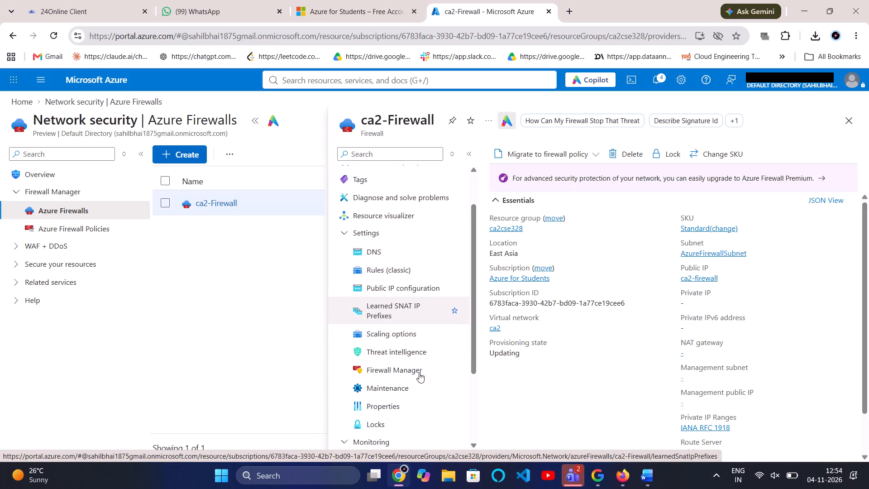
pyautogui.scroll(-1, 419, 373)
pyautogui.scroll(2, 419, 373)
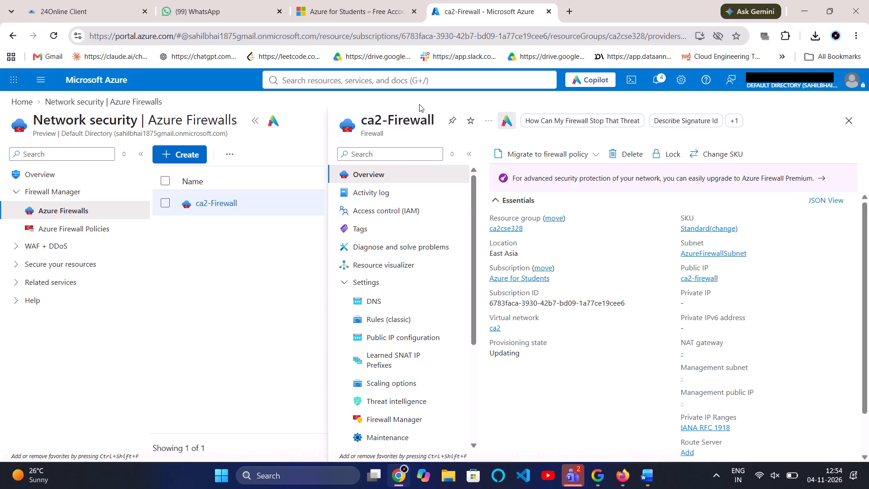
# Search the Azure portal for "udr" and open the Route tables service page.
pyautogui.click(422, 80)
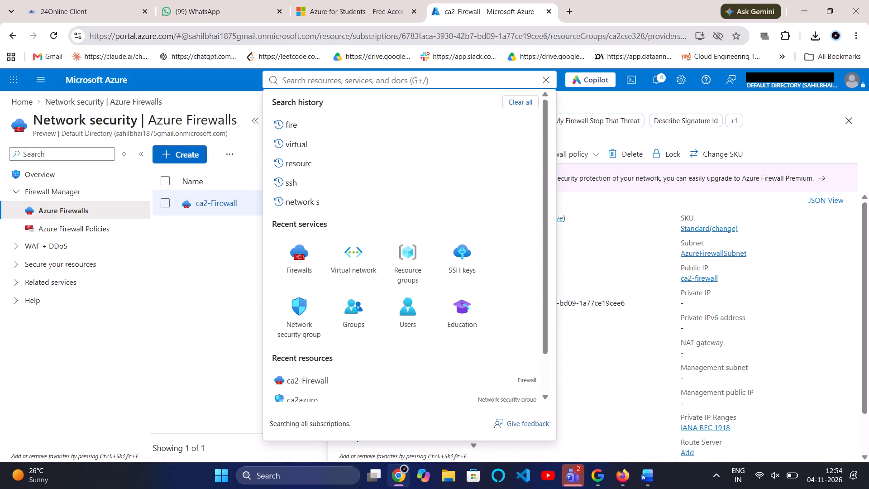
pyautogui.write('rout')
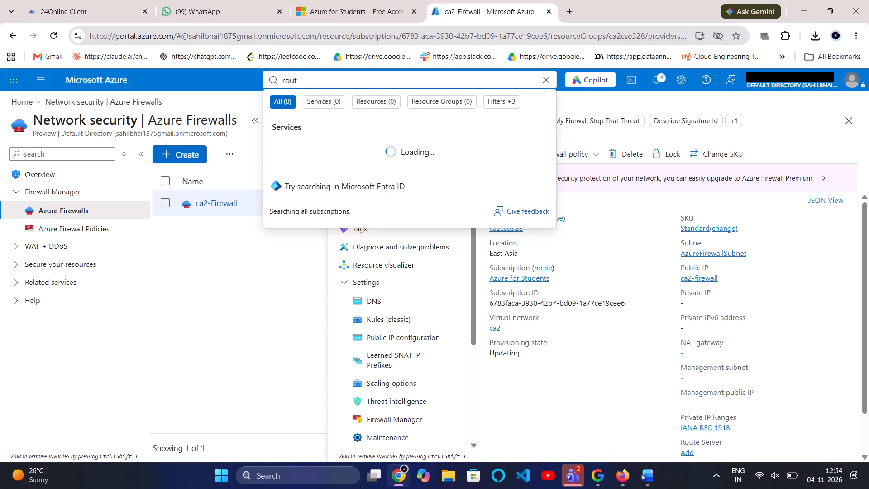
pyautogui.press('BackSpace')
pyautogui.press('BackSpace')
pyautogui.press('BackSpace')
pyautogui.press('BackSpace')
pyautogui.press('BackSpace')
pyautogui.write('udr')
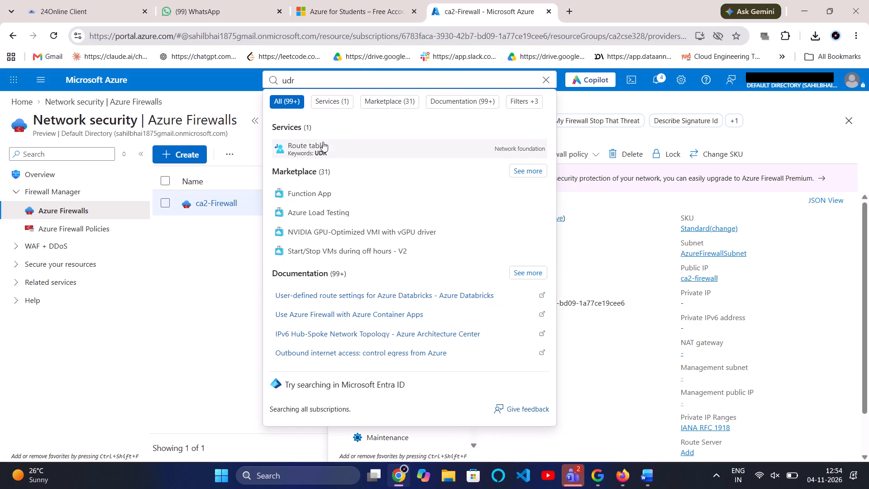
pyautogui.click(323, 142)
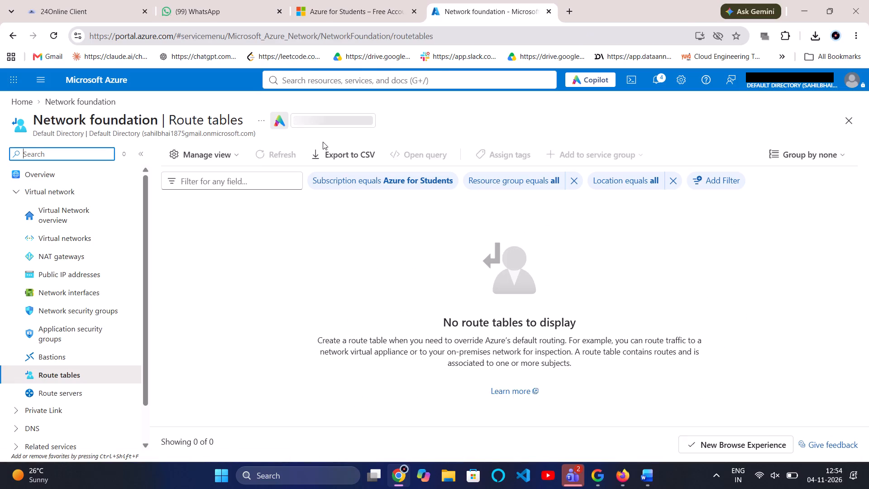
pyautogui.click(167, 156)
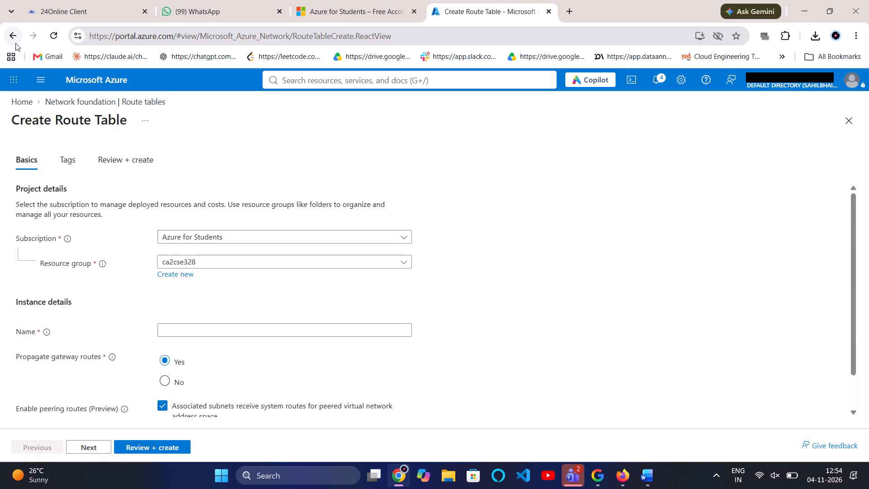
pyautogui.hscroll(8, 135, 213)
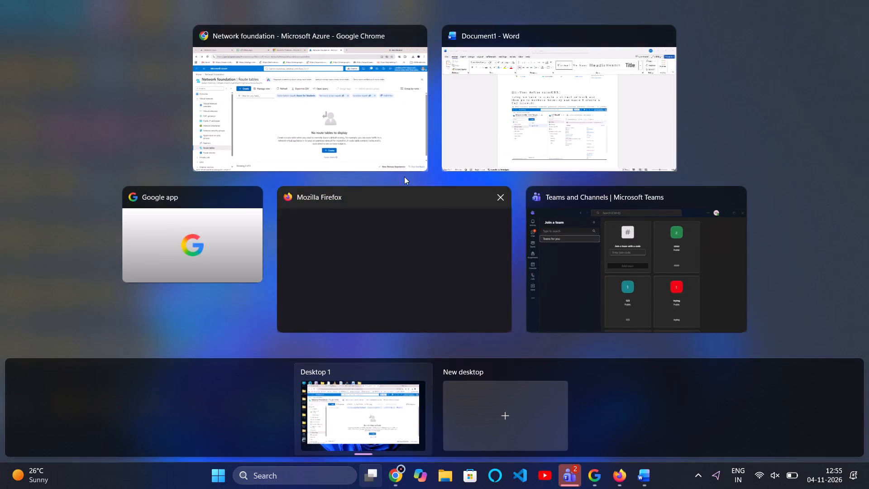
# In Word, add the line "Then we have to create rout table:---" below the ca2-Firewall screenshot, followed by a new empty line.
pyautogui.click(512, 136)
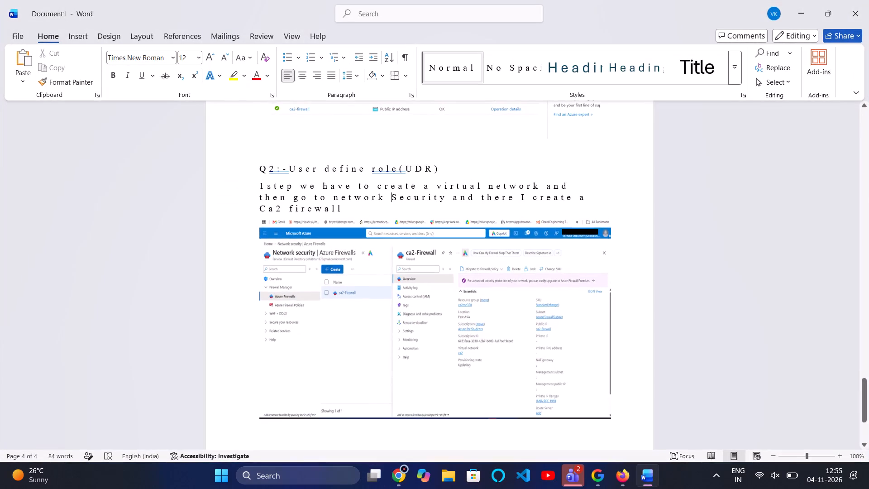
pyautogui.scroll(-3, 449, 289)
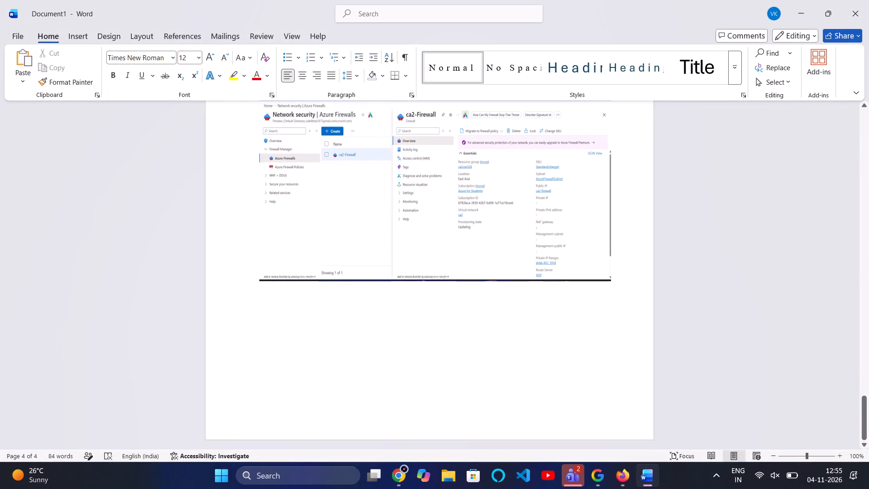
pyautogui.click(614, 317)
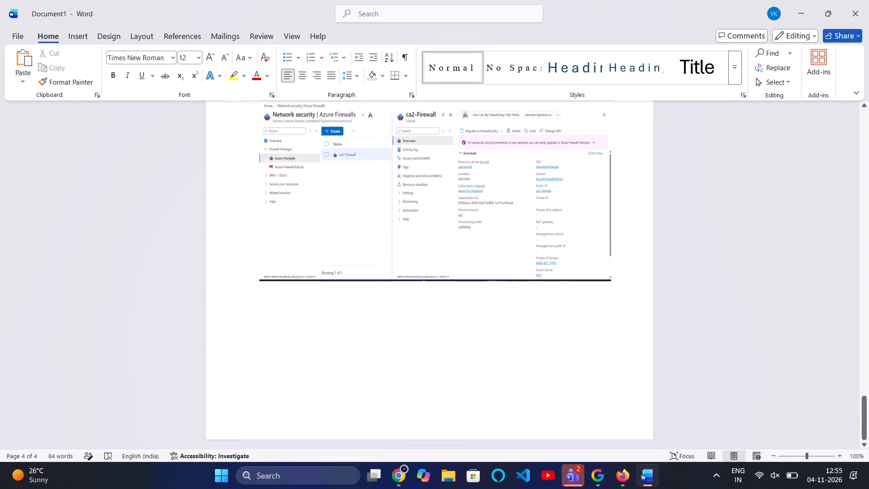
pyautogui.click(611, 312)
pyautogui.press('Return')
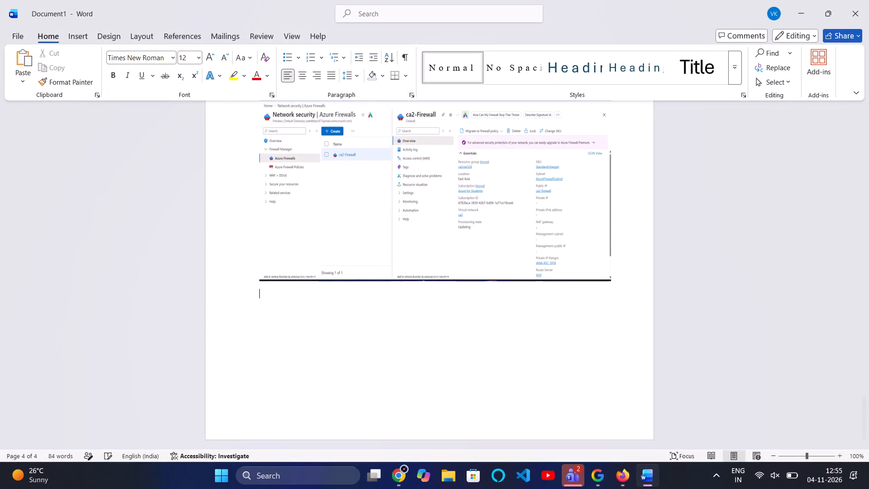
pyautogui.press('Return')
pyautogui.write('Then e')
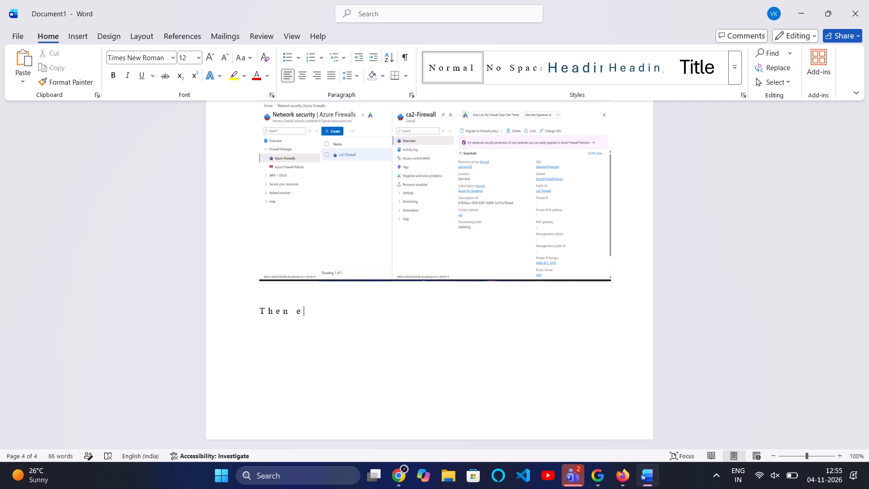
pyautogui.press('BackSpace')
pyautogui.write('we have to')
pyautogui.press('space')
pyautogui.write('creat')
pyautogui.write('e rout table')
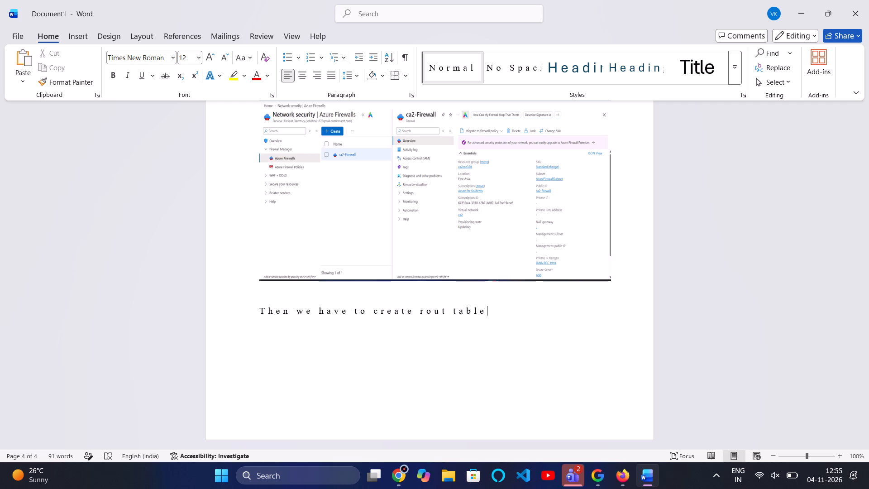
pyautogui.write(':---')
pyautogui.press('Return')
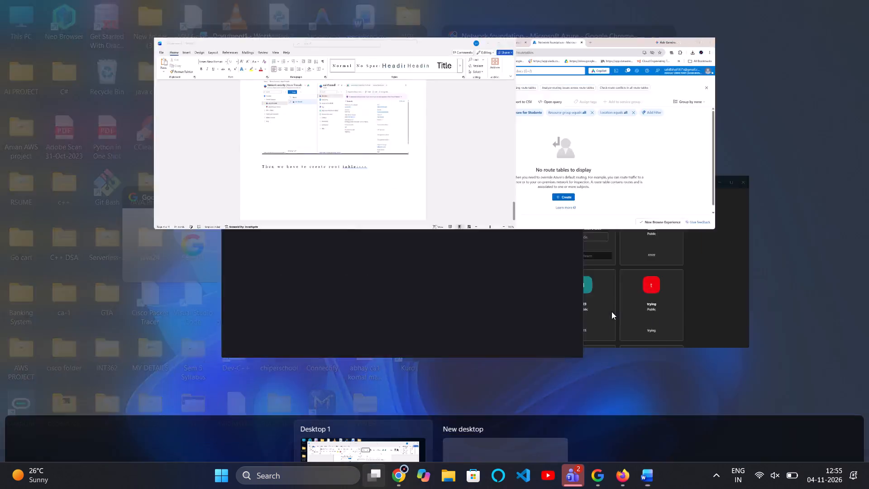
# In Chrome, create a route table named ca022 in resource group ca2cse328, keeping the East Asia region and default route options.
pyautogui.click(546, 119)
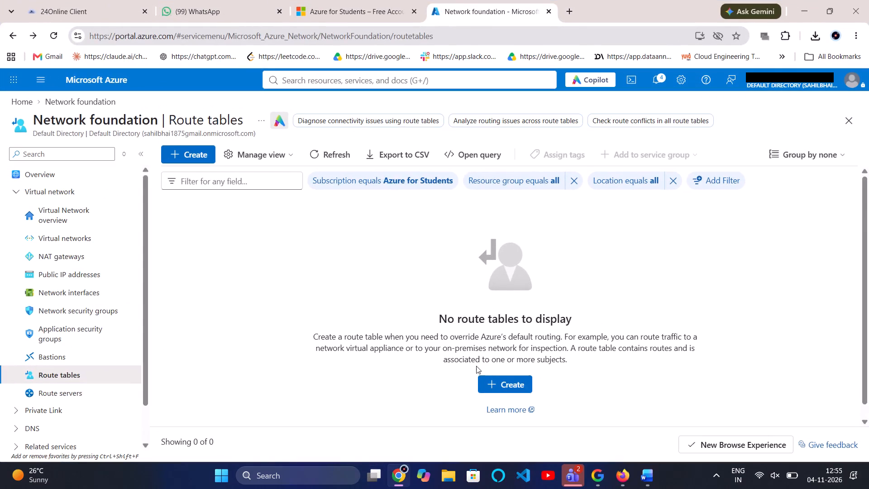
pyautogui.click(494, 389)
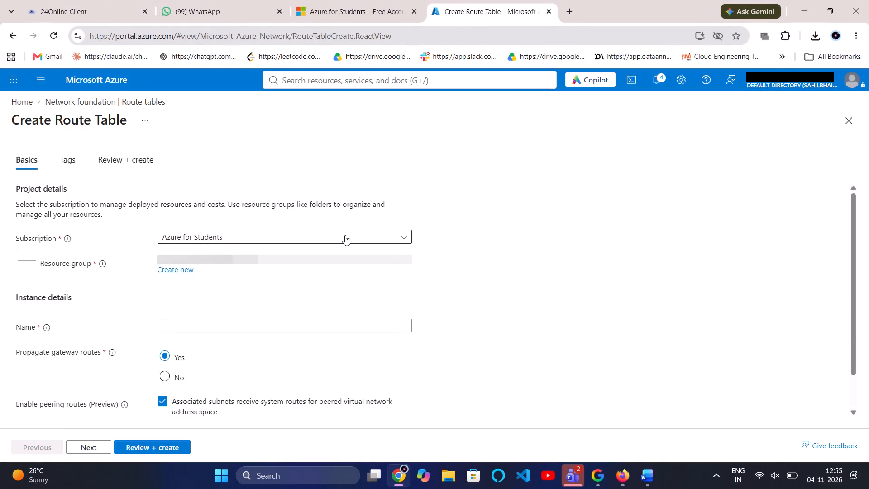
pyautogui.scroll(-3, 345, 235)
pyautogui.scroll(-1, 282, 282)
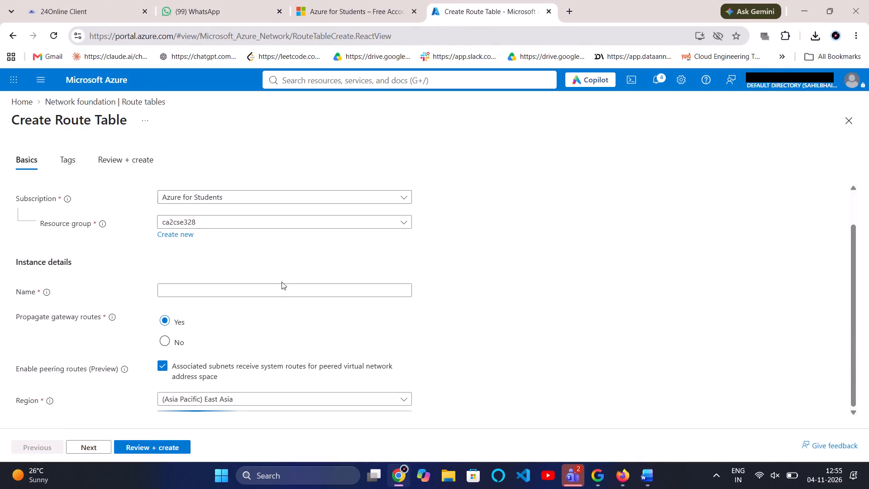
pyautogui.scroll(-2, 282, 282)
pyautogui.scroll(1, 282, 282)
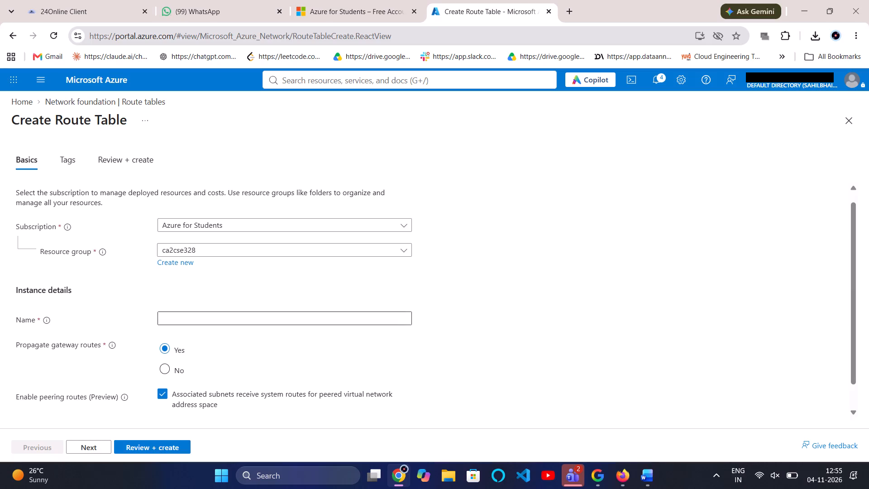
pyautogui.click(197, 316)
pyautogui.write('ca')
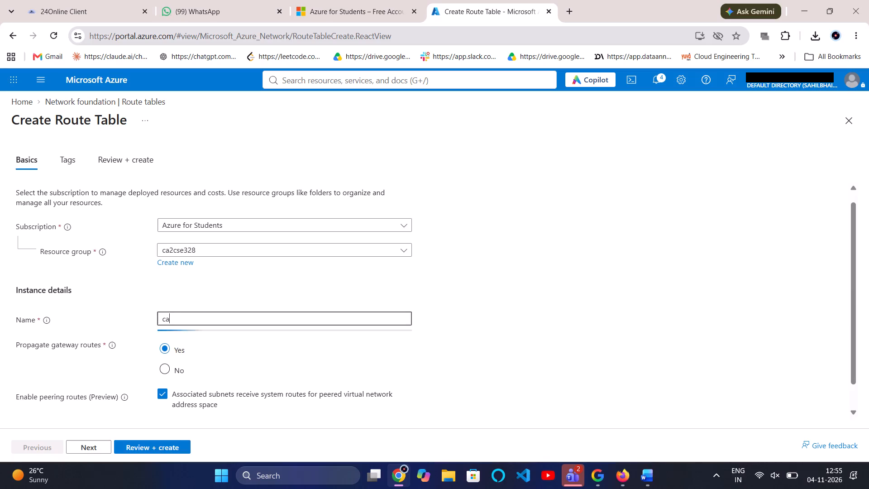
pyautogui.write('022')
pyautogui.scroll(-2, 201, 359)
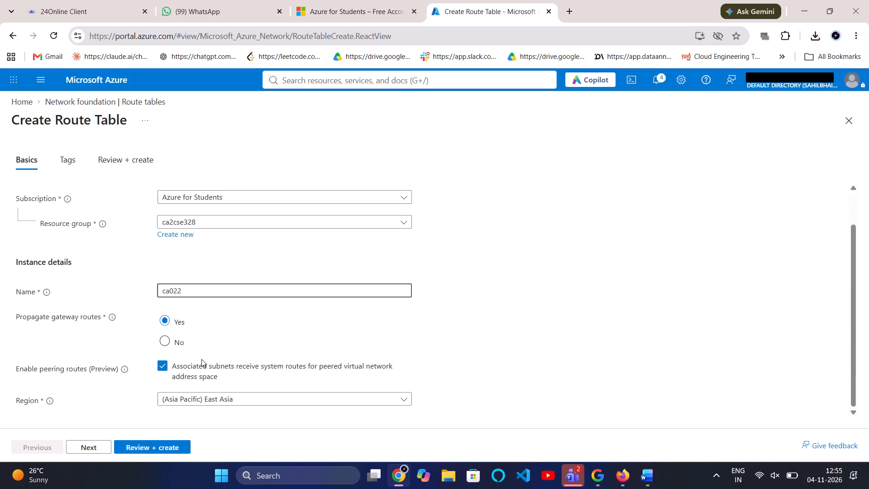
pyautogui.click(161, 449)
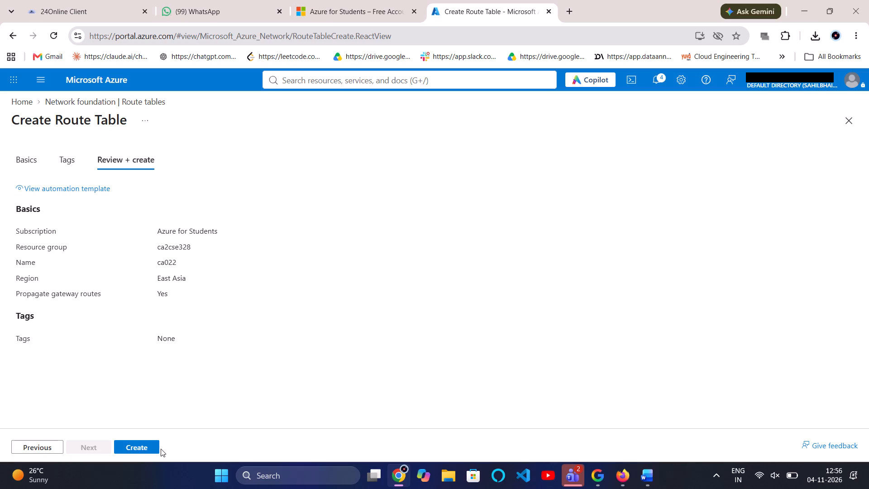
pyautogui.click(146, 450)
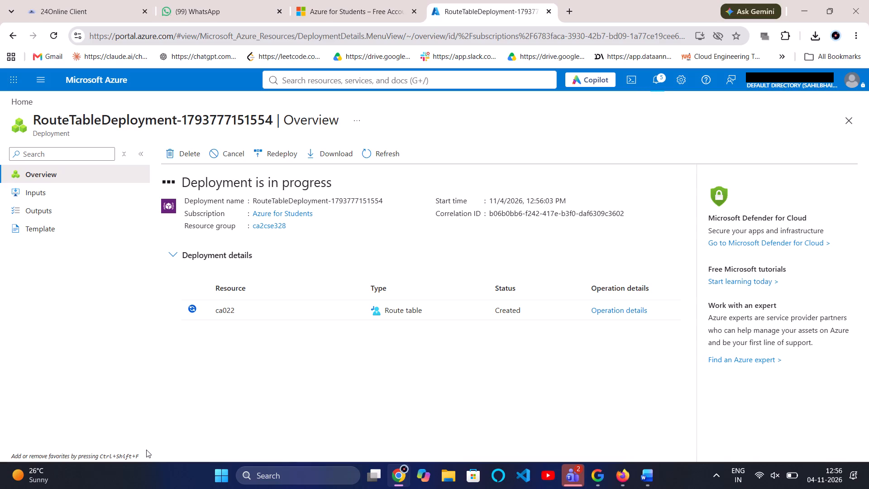
# Capture a screenshot of the ca022 route table deployment overview, from the Azure portal header down to the taskbar.
pyautogui.press('shift+super+s')
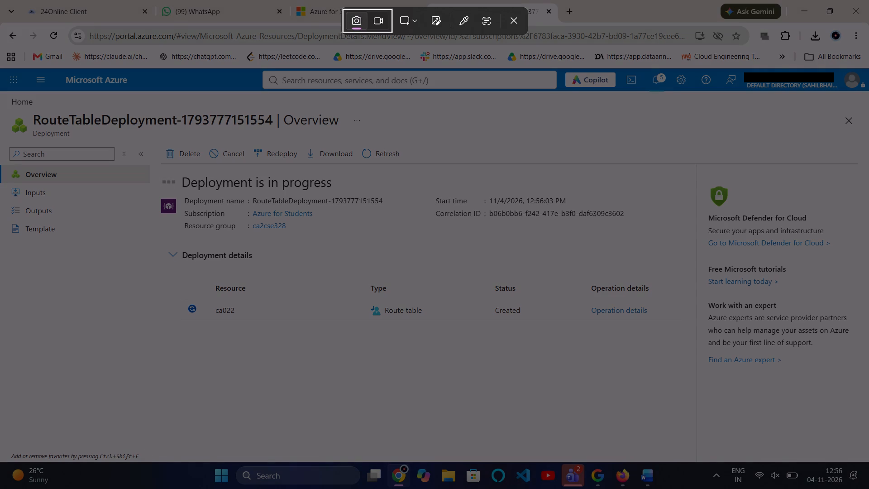
pyautogui.moveTo(0, 62); pyautogui.dragTo(769, 359)
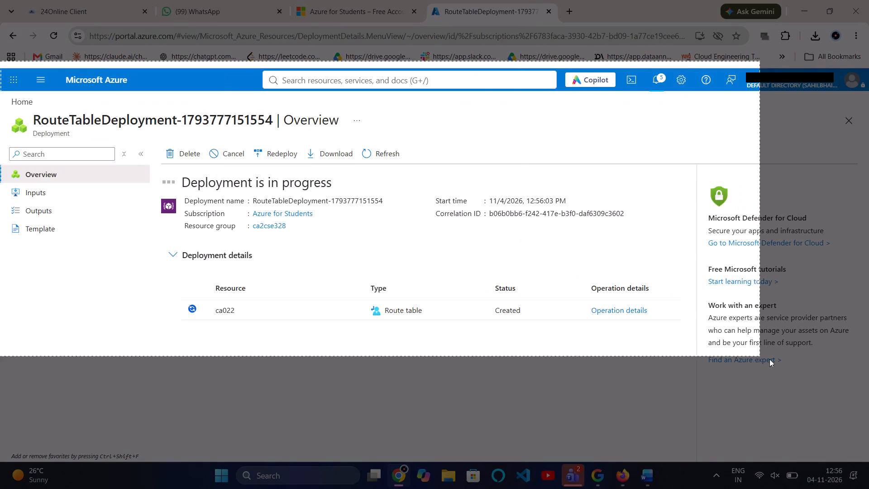
pyautogui.moveTo(769, 359); pyautogui.dragTo(866, 488)
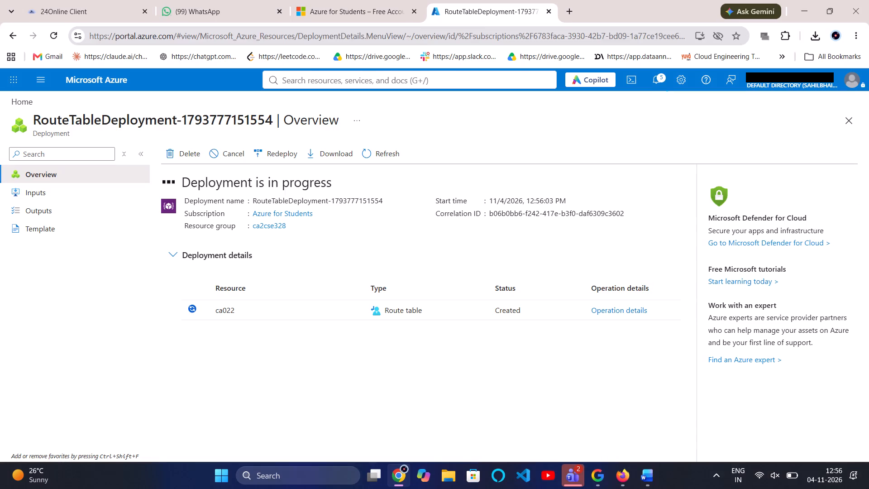
# In Word, insert the new route table deployment screenshot from the device's Gallery below the "Then we have to create rout table:---" line.
pyautogui.click(548, 139)
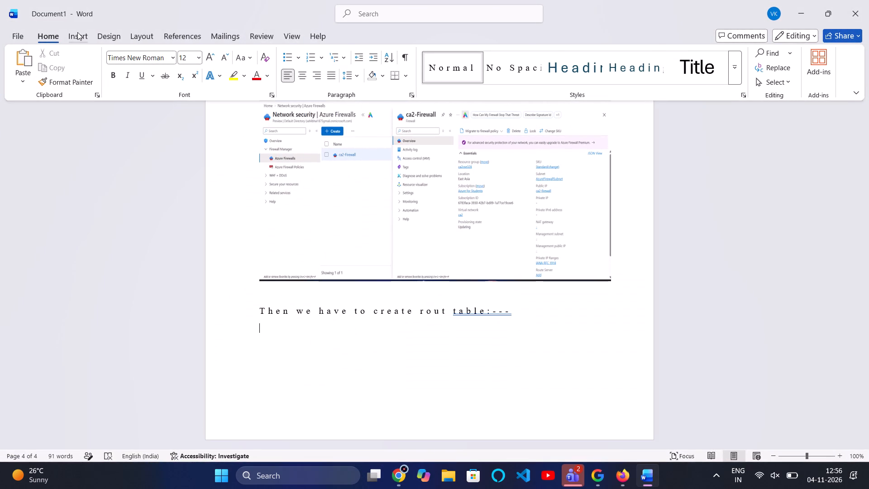
pyautogui.click(77, 32)
pyautogui.click(125, 75)
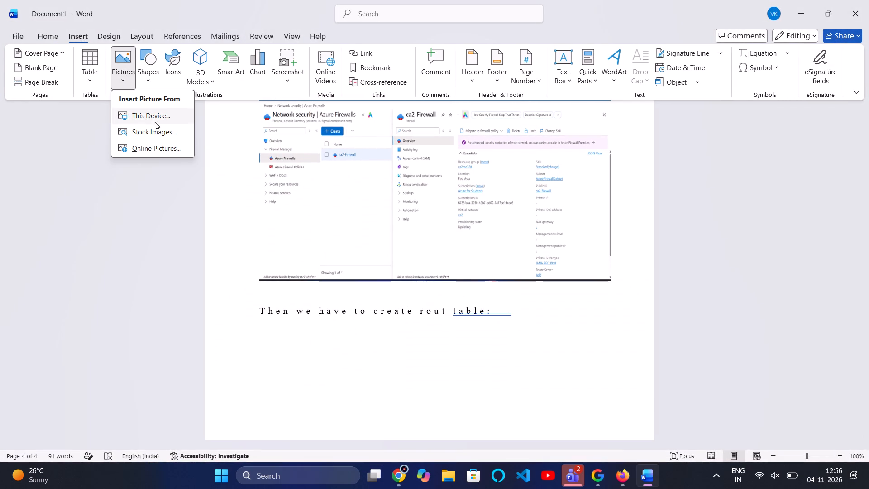
pyautogui.click(154, 118)
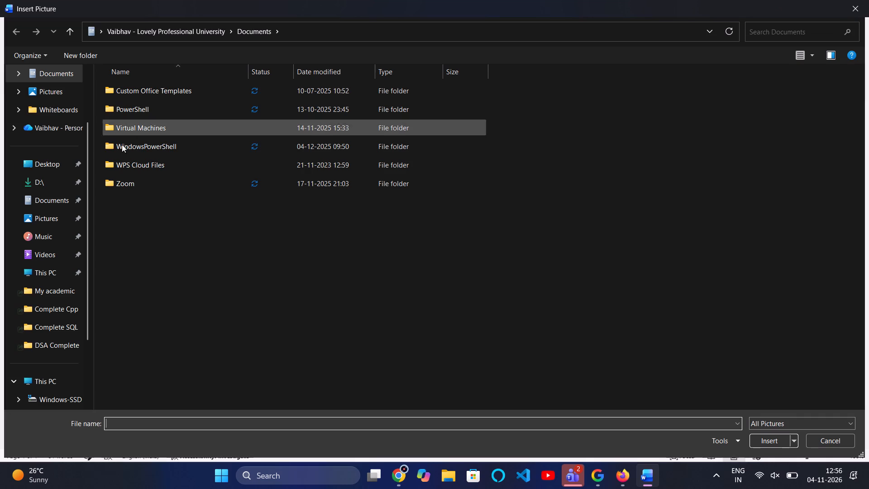
pyautogui.scroll(6, 59, 81)
pyautogui.click(52, 92)
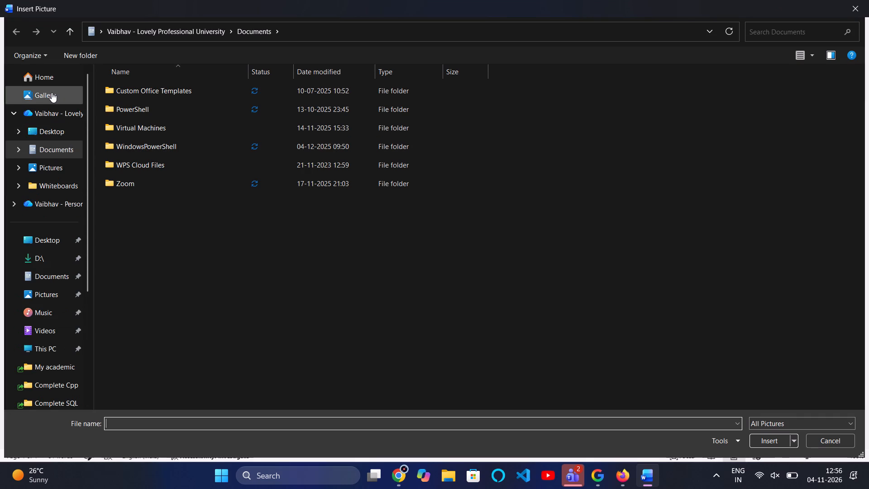
pyautogui.doubleClick(149, 147)
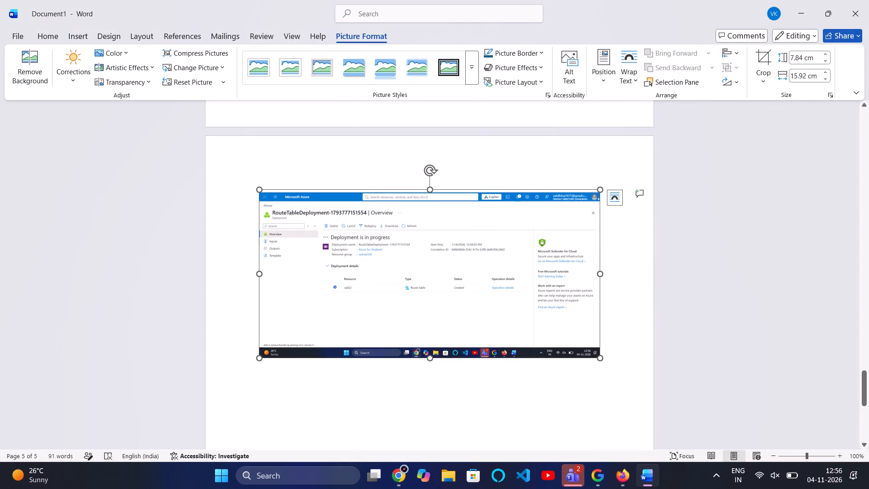
# Review the whole document from the title block through the Q1 and Q2 sections to the route table deployment screenshot.
pyautogui.scroll(6, 698, 313)
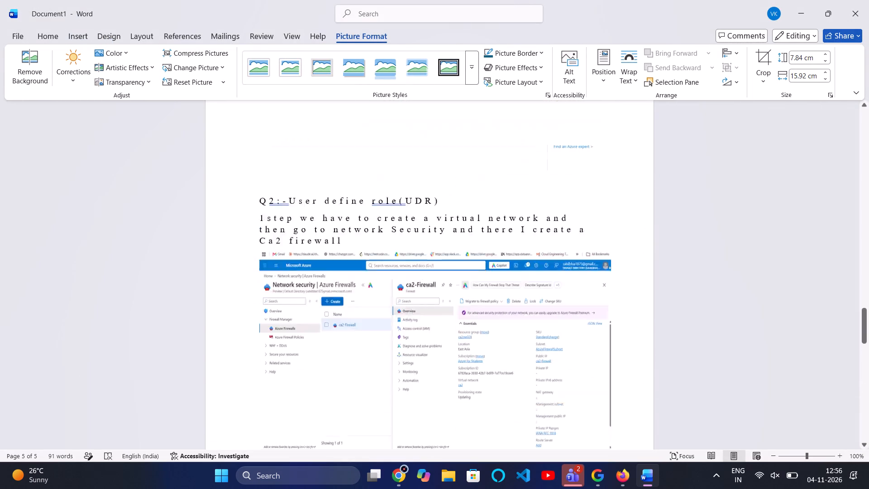
pyautogui.scroll(8, 698, 313)
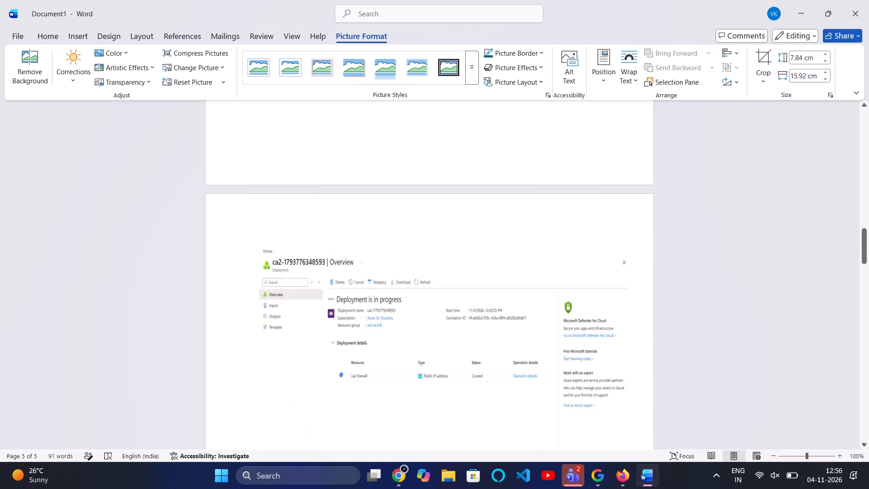
pyautogui.scroll(8, 698, 313)
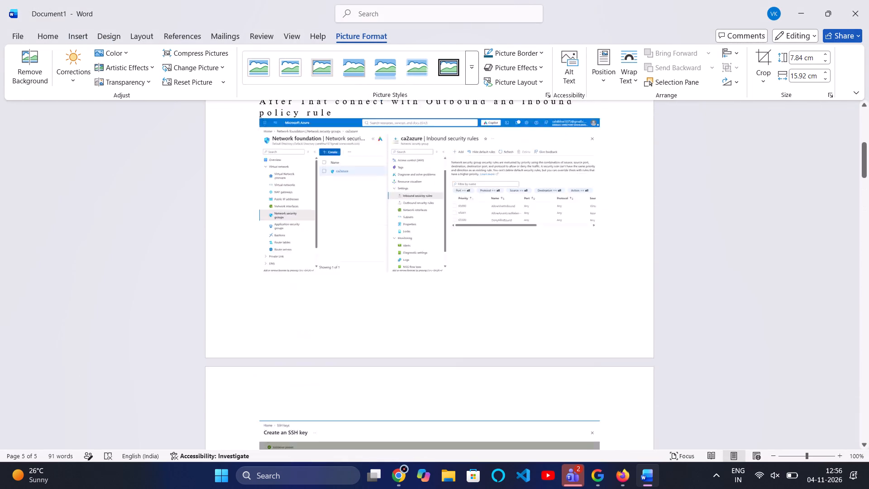
pyautogui.scroll(6, 698, 313)
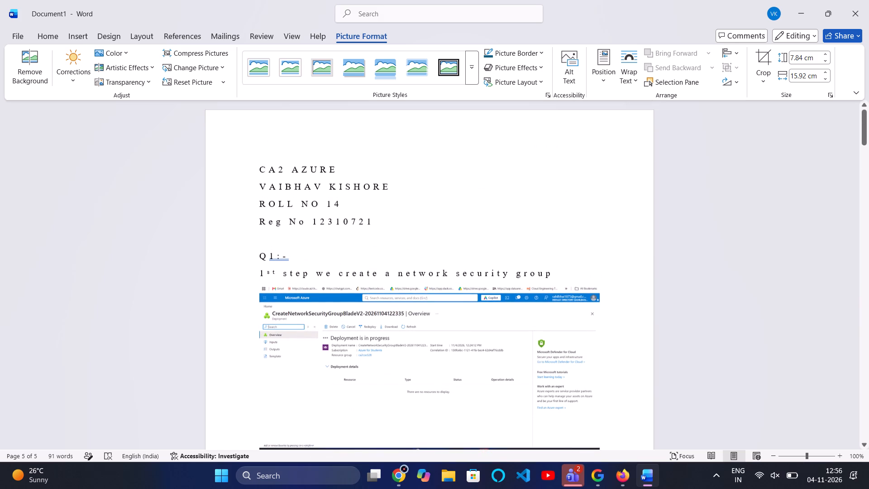
pyautogui.scroll(-9, 645, 375)
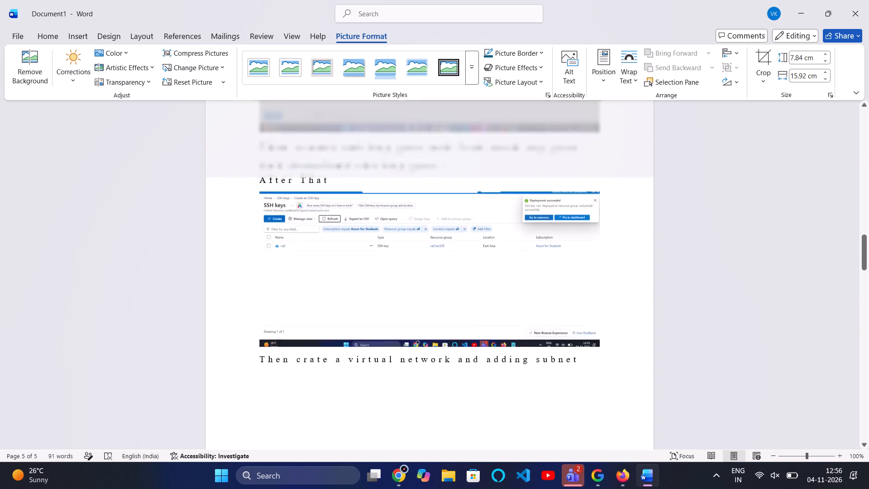
pyautogui.scroll(-10, 645, 375)
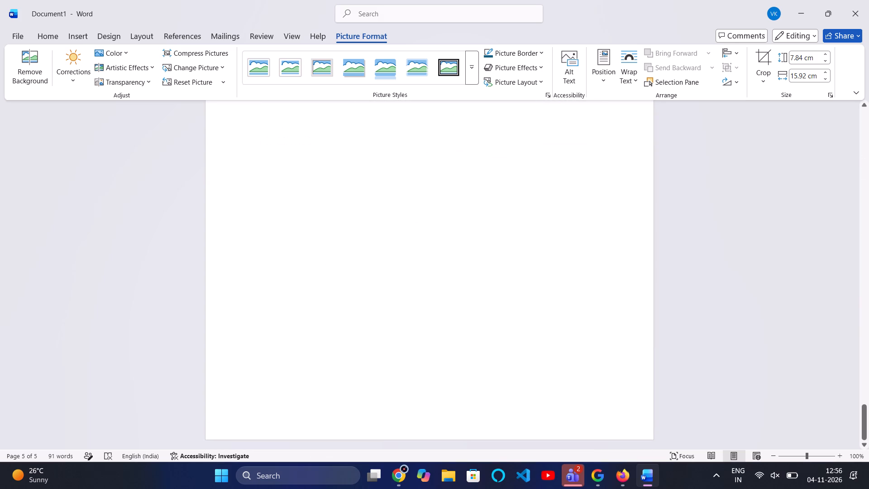
pyautogui.scroll(3, 545, 331)
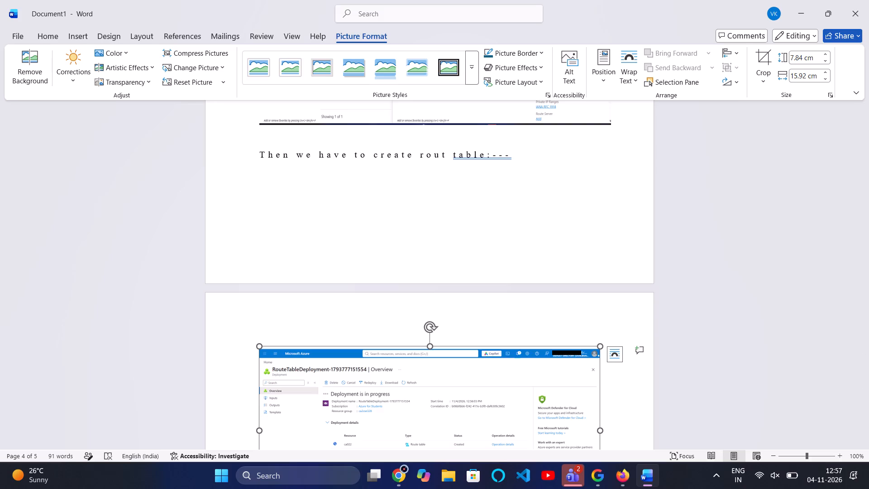
pyautogui.scroll(-2, 560, 291)
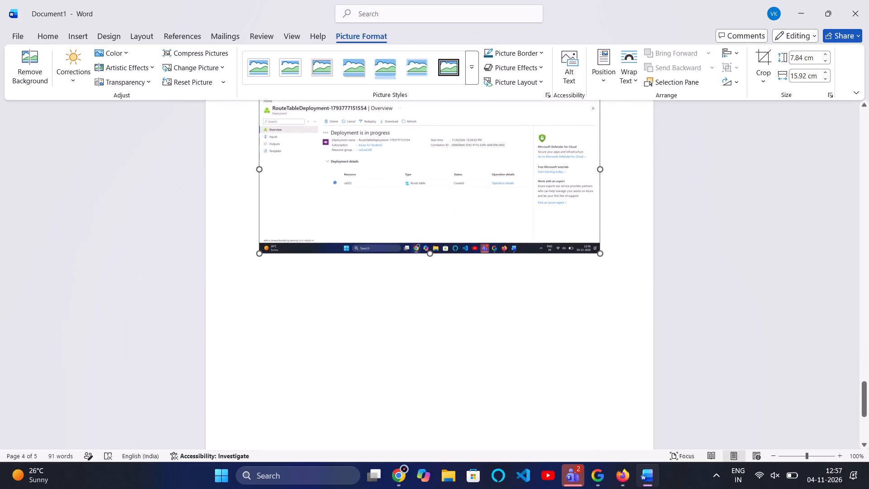
# Switch to Chrome and open the ca022 route table resource from its completed deployment overview.
pyautogui.click(563, 292)
pyautogui.scroll(1, 563, 292)
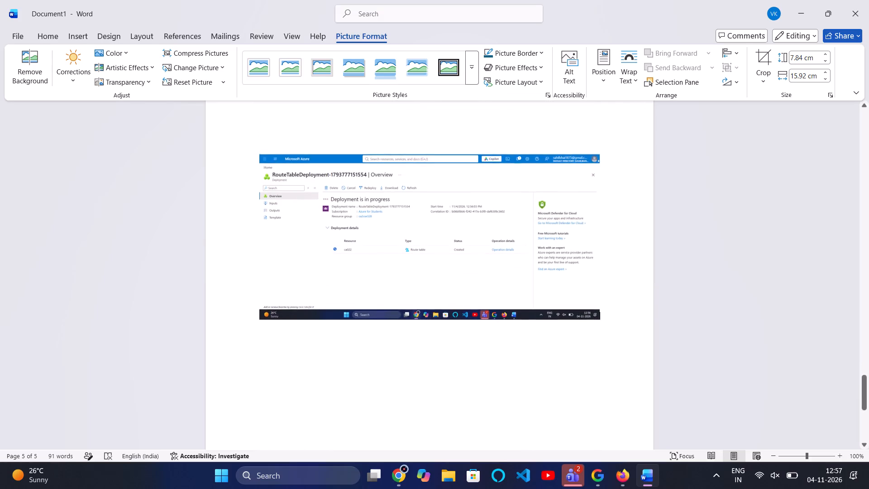
pyautogui.click(550, 123)
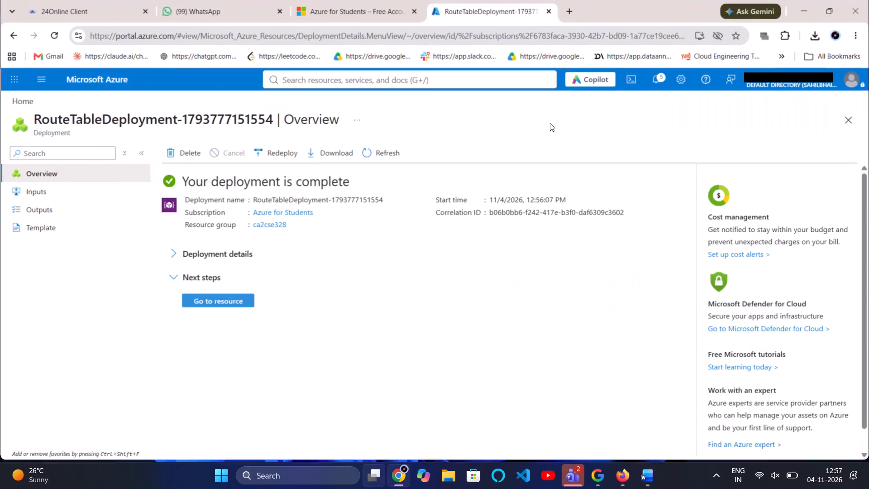
pyautogui.scroll(1, 374, 271)
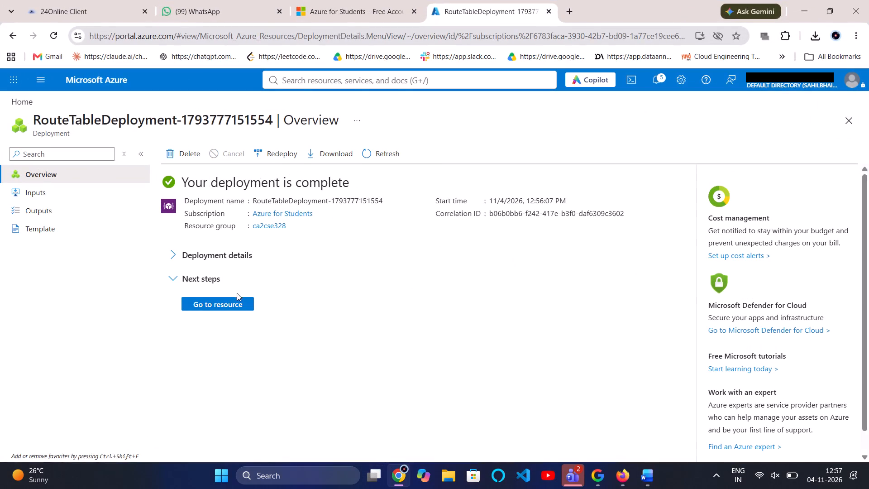
pyautogui.click(231, 303)
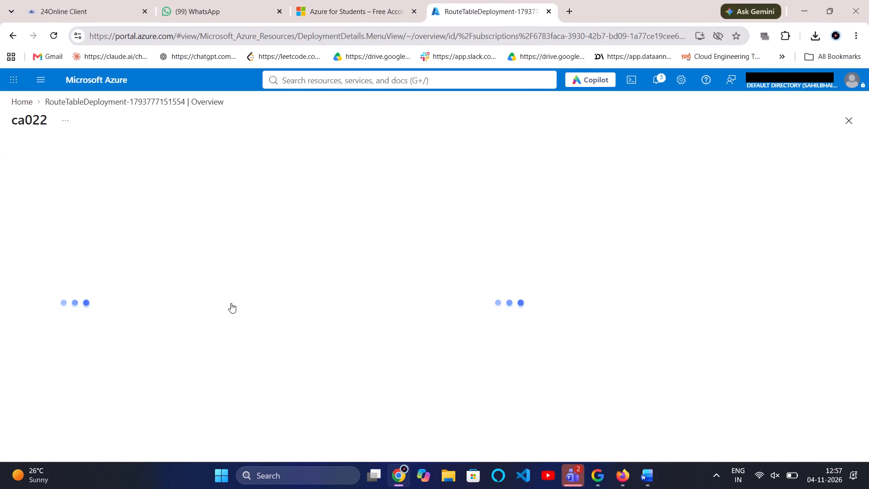
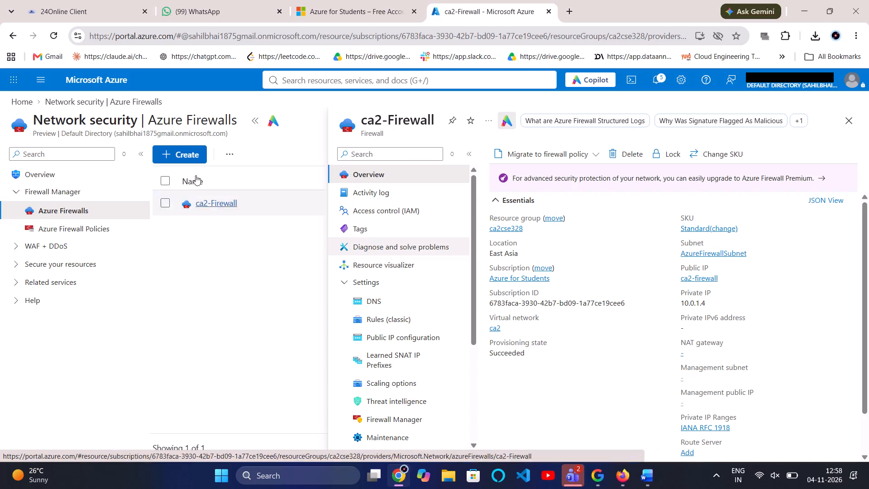
# Look through the Firewall Manager, Rules (classic) and Overview pages of ca2-Firewall in the Azure portal.
pyautogui.click(380, 421)
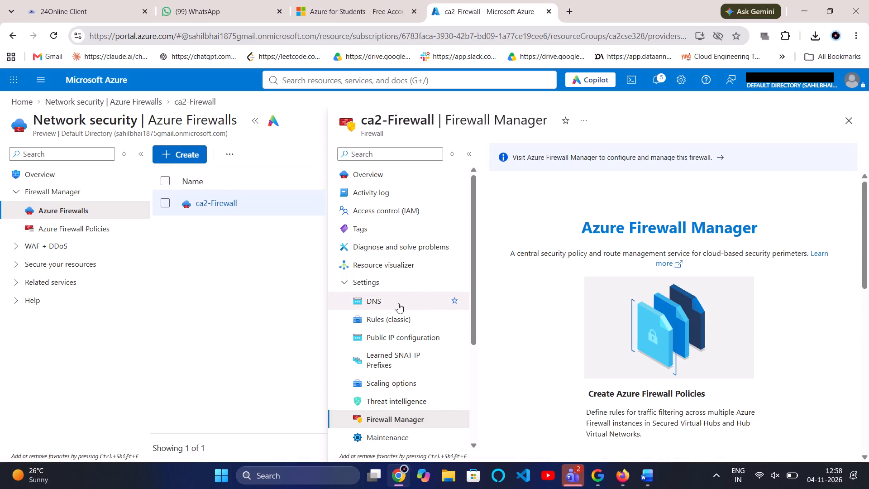
pyautogui.click(391, 320)
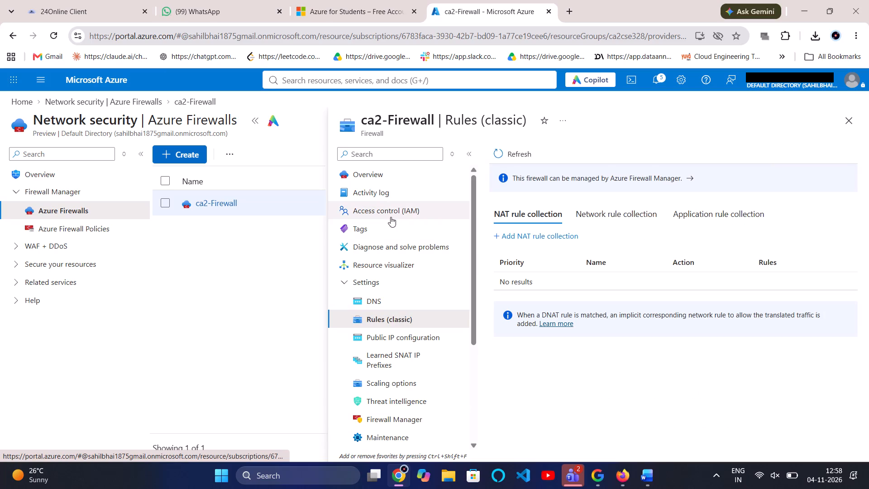
pyautogui.click(372, 177)
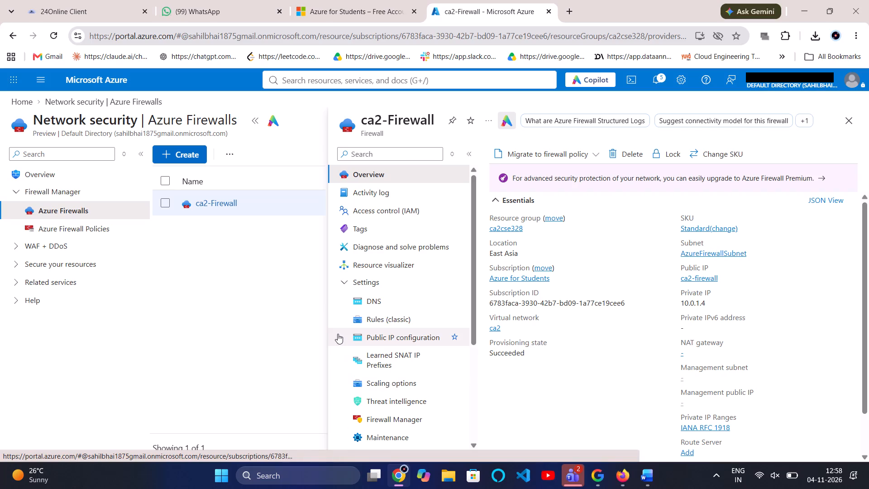
pyautogui.scroll(-3, 619, 350)
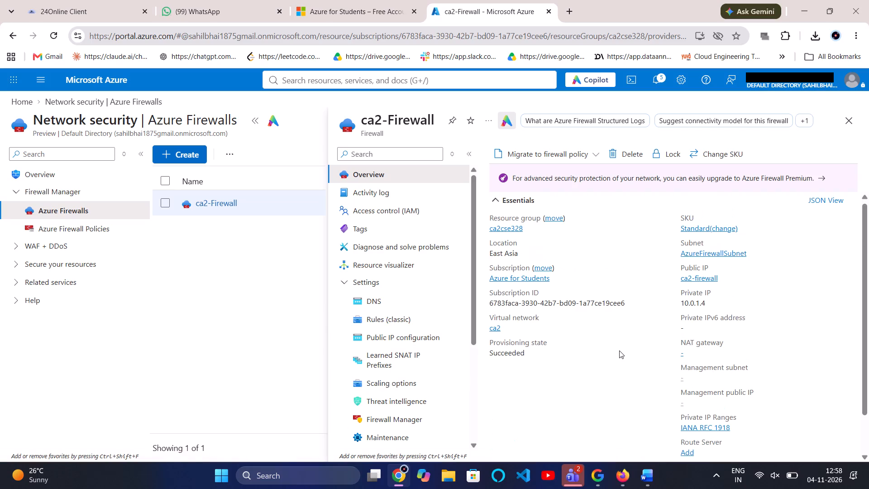
pyautogui.click(397, 146)
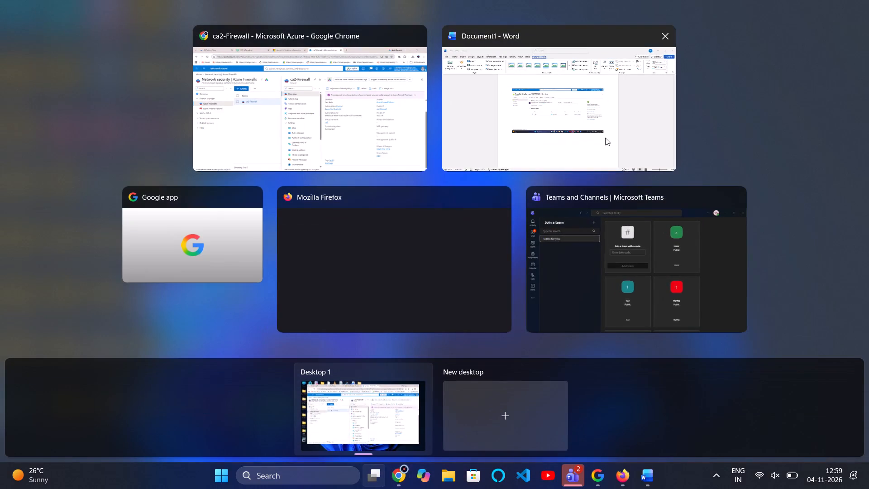
# In Word, review the document from the title block through the Q1 screenshots to the virtual network and subnet section.
pyautogui.click(569, 139)
pyautogui.scroll(6, 546, 201)
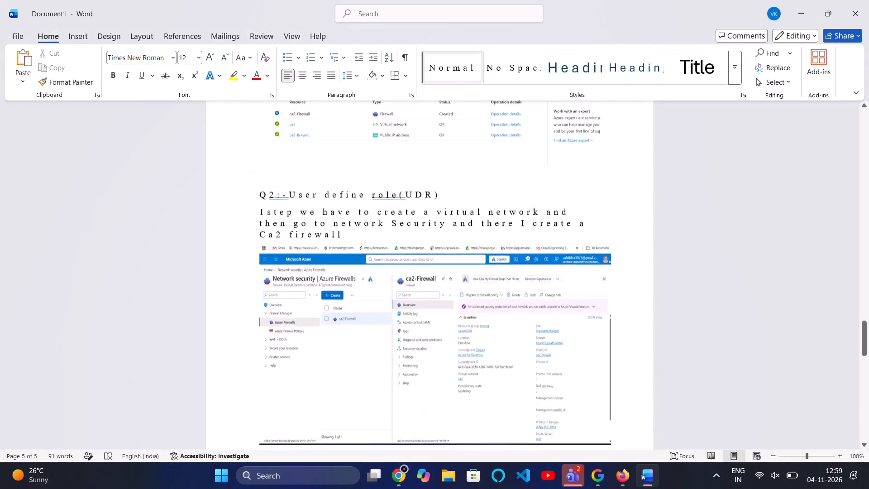
pyautogui.scroll(15, 546, 201)
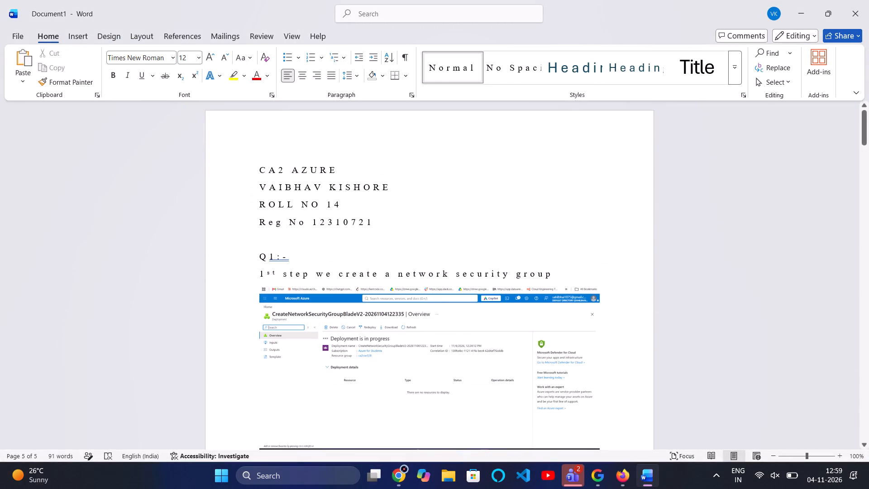
pyautogui.scroll(-2, 610, 332)
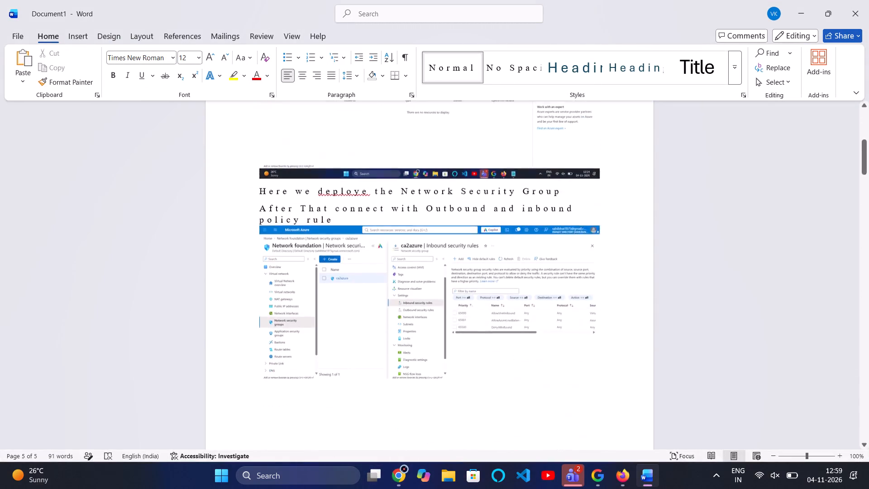
pyautogui.scroll(-5, 610, 332)
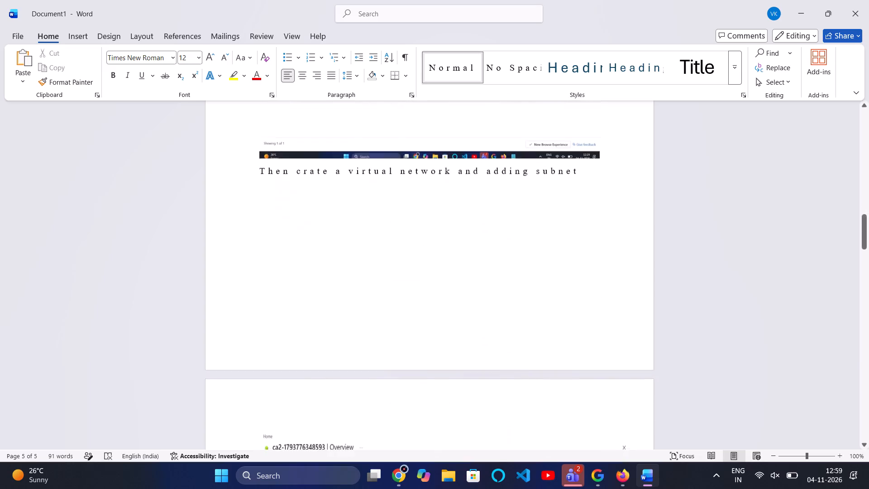
pyautogui.scroll(-2, 610, 332)
# Enlarge the network security group deployment screenshot under Q1 proportionally so it extends slightly past the text column into the page margin.
pyautogui.scroll(4, 610, 332)
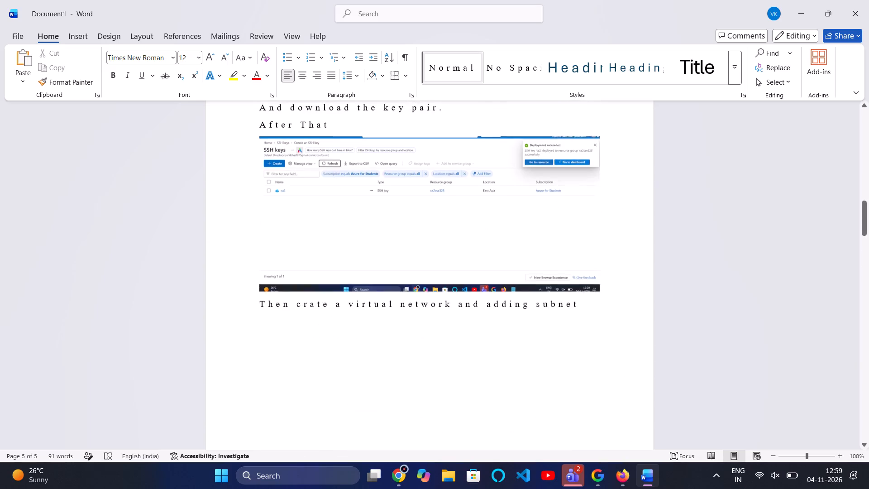
pyautogui.scroll(5, 624, 358)
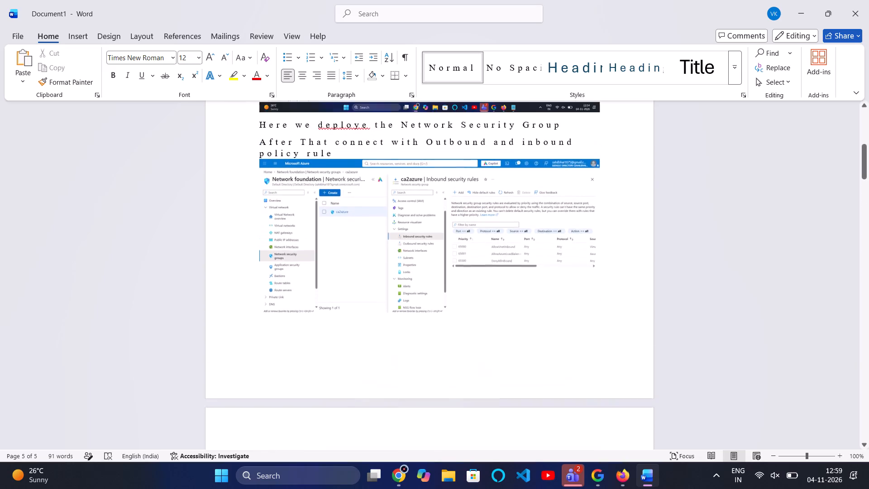
pyautogui.scroll(1, 624, 358)
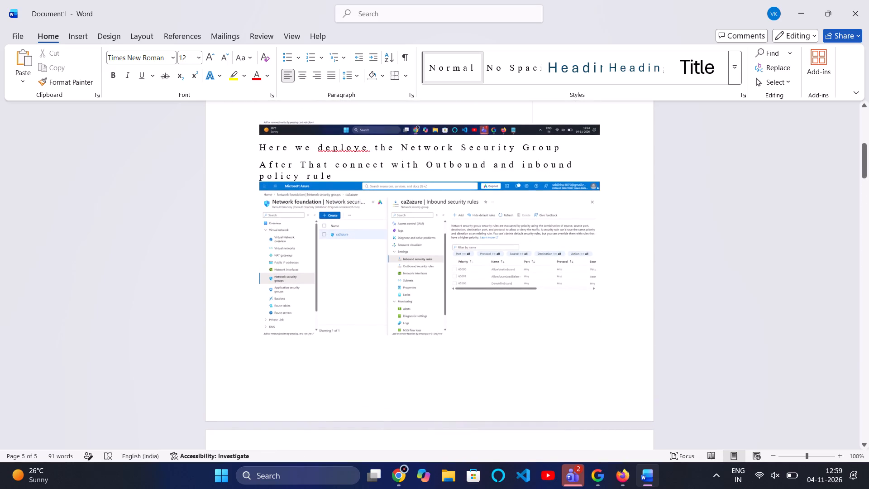
pyautogui.scroll(3, 586, 327)
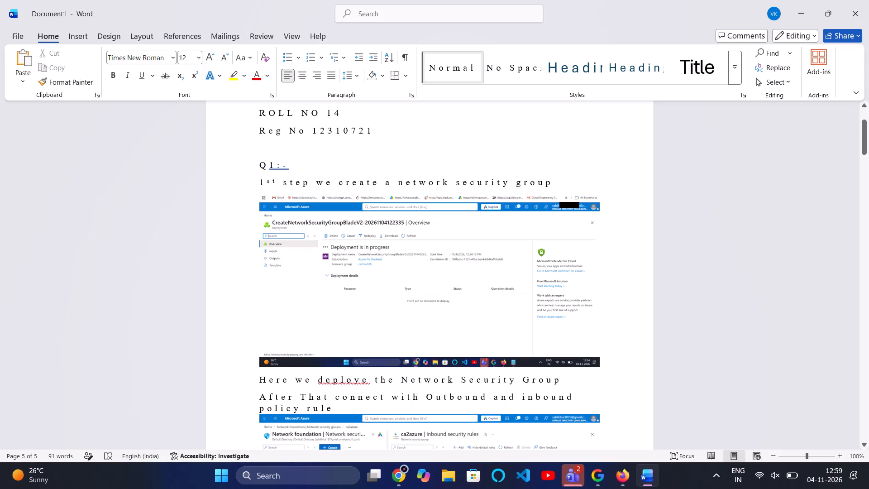
pyautogui.click(549, 318)
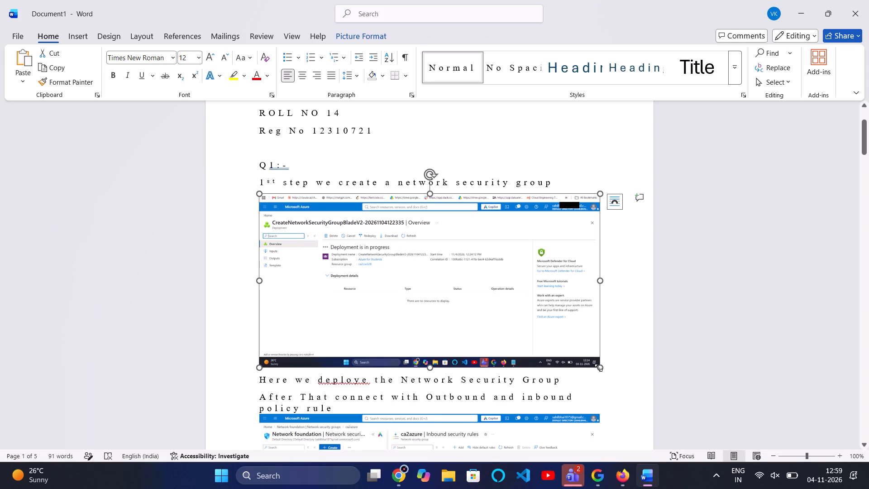
pyautogui.moveTo(599, 368); pyautogui.dragTo(574, 404)
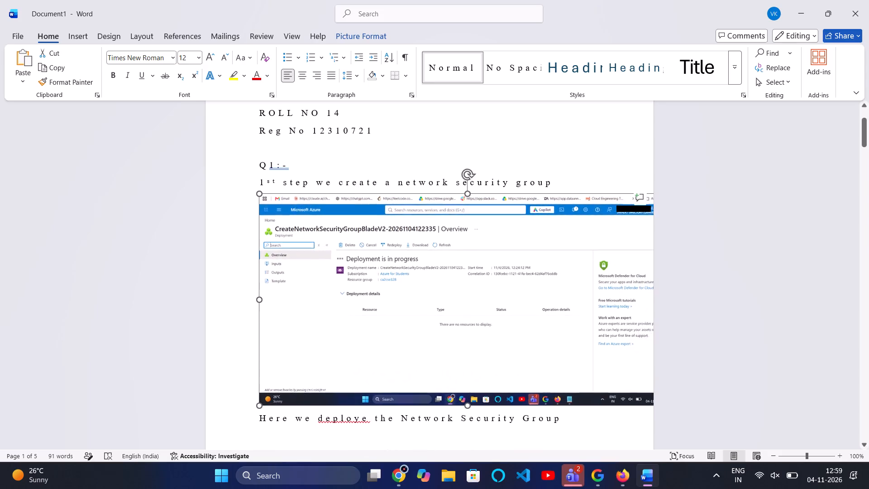
pyautogui.moveTo(574, 404); pyautogui.dragTo(513, 386)
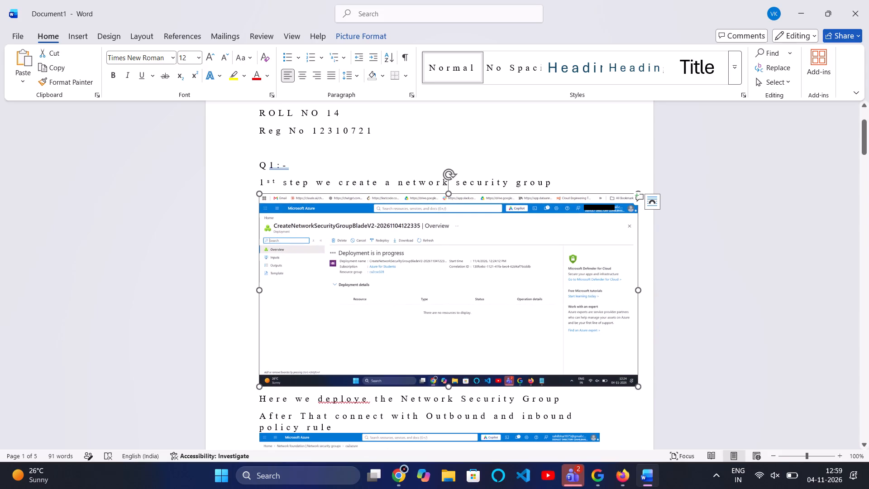
pyautogui.moveTo(258, 192); pyautogui.dragTo(271, 203)
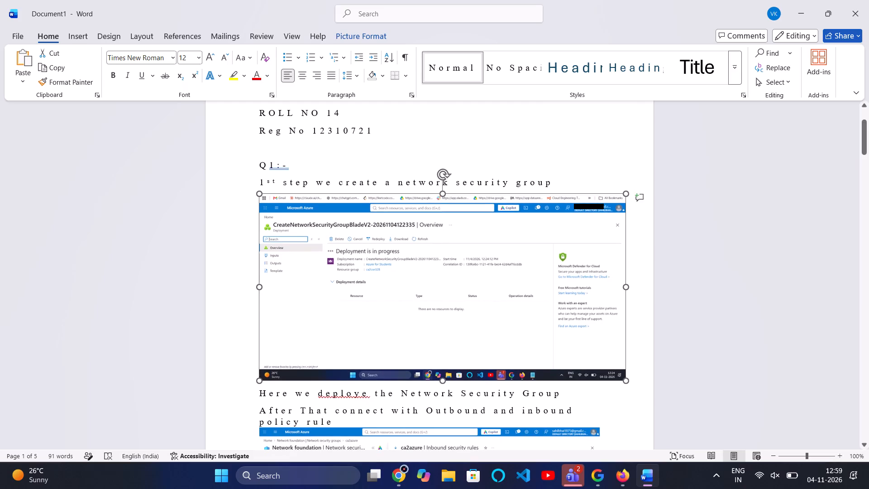
pyautogui.moveTo(271, 203); pyautogui.dragTo(277, 197)
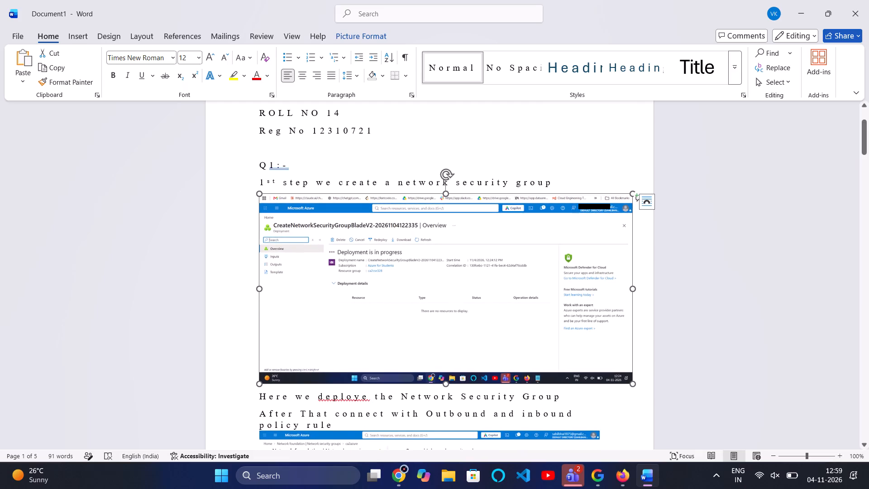
pyautogui.click(588, 318)
pyautogui.moveTo(631, 383); pyautogui.dragTo(570, 377)
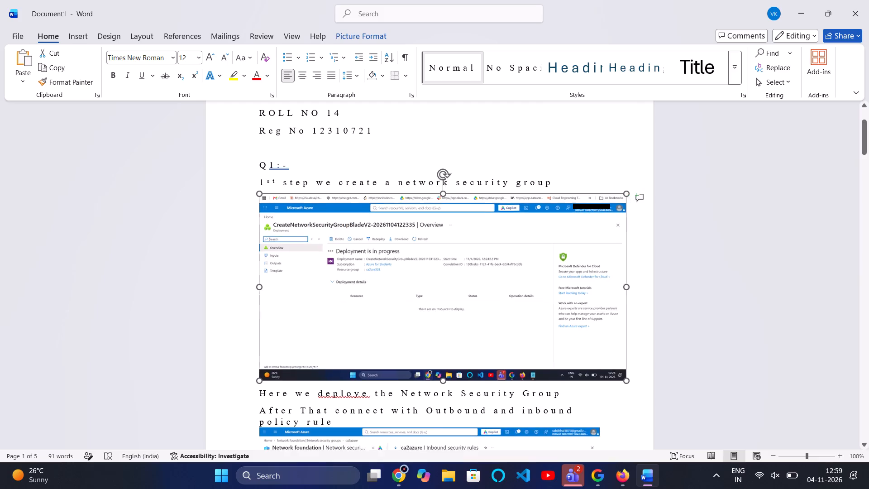
pyautogui.moveTo(570, 377); pyautogui.dragTo(482, 353)
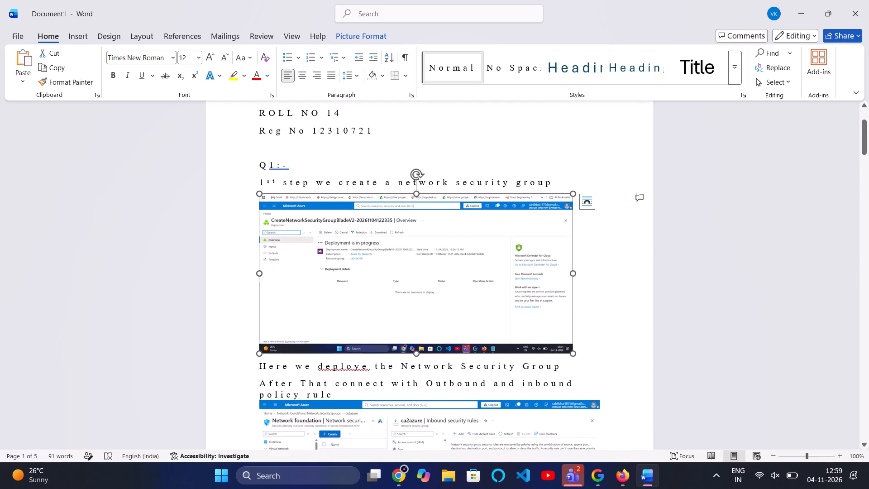
pyautogui.moveTo(258, 192); pyautogui.dragTo(235, 194)
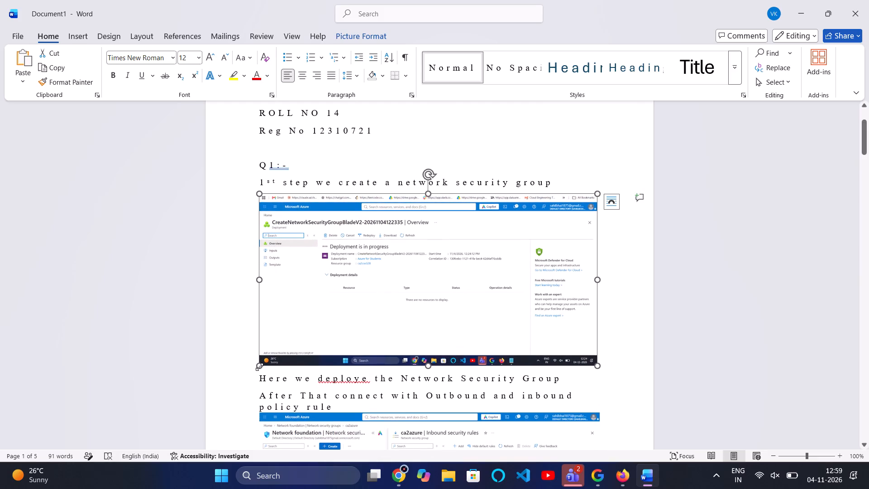
pyautogui.moveTo(259, 367); pyautogui.dragTo(300, 362)
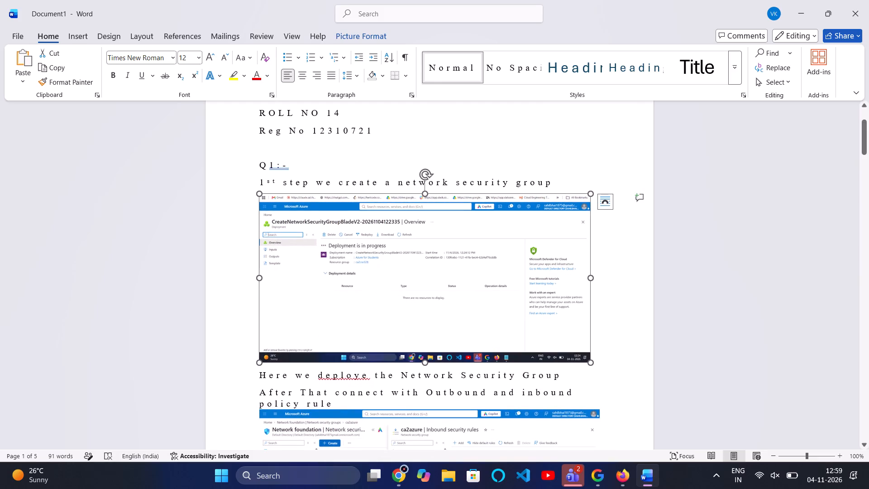
pyautogui.moveTo(591, 197); pyautogui.dragTo(592, 193)
pyautogui.moveTo(592, 193); pyautogui.dragTo(606, 172)
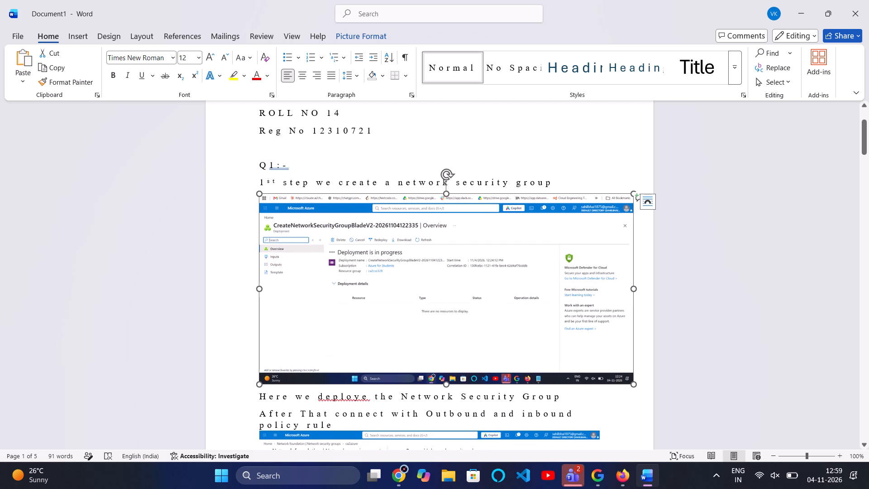
pyautogui.click(691, 283)
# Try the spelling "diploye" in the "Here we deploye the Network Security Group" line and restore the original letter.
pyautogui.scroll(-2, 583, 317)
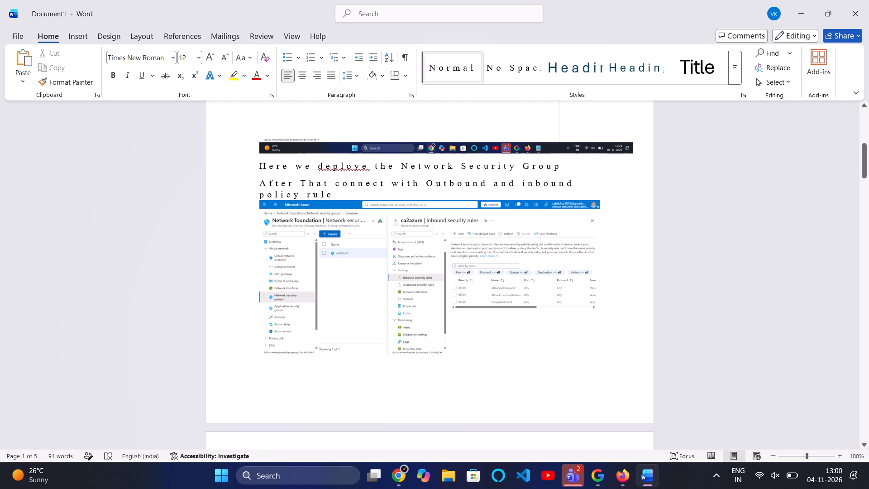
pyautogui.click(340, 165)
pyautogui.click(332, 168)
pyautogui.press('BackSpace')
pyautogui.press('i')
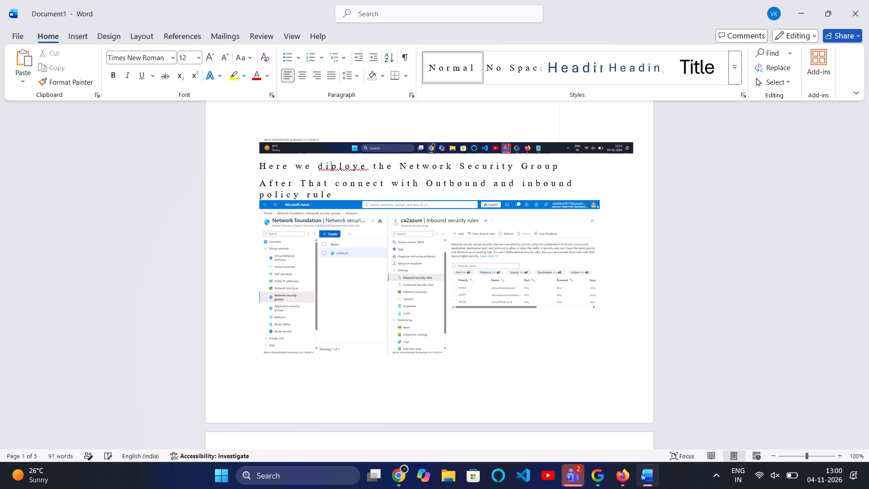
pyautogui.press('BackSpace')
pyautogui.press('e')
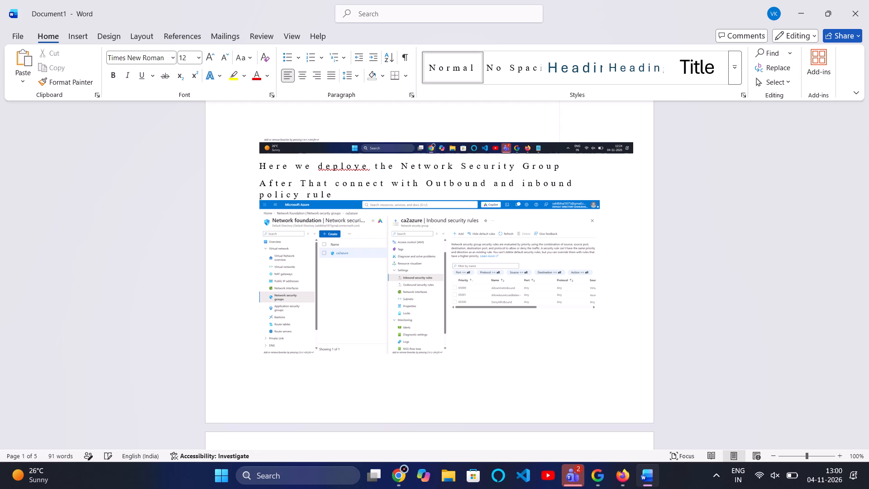
# Review the document from the title block through the Q1 sections and the Q2 firewall screenshot to the "Then we have to create rout table:---" line.
pyautogui.scroll(12, 683, 247)
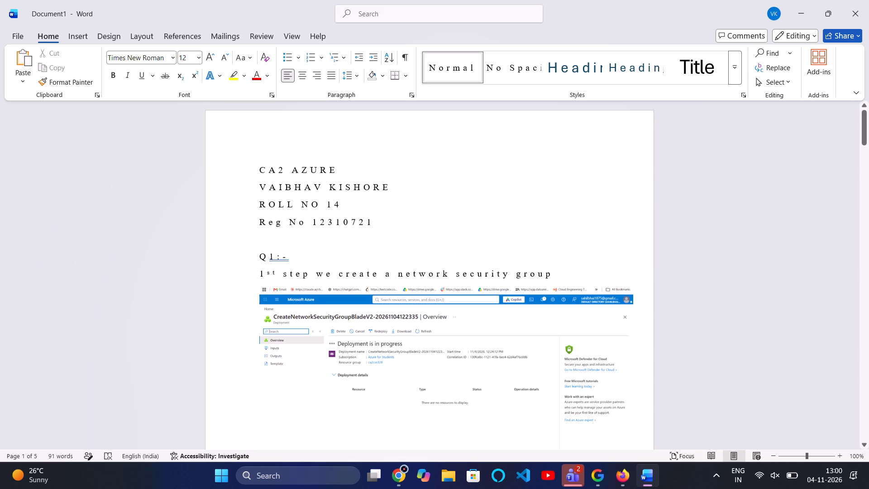
pyautogui.scroll(-10, 664, 308)
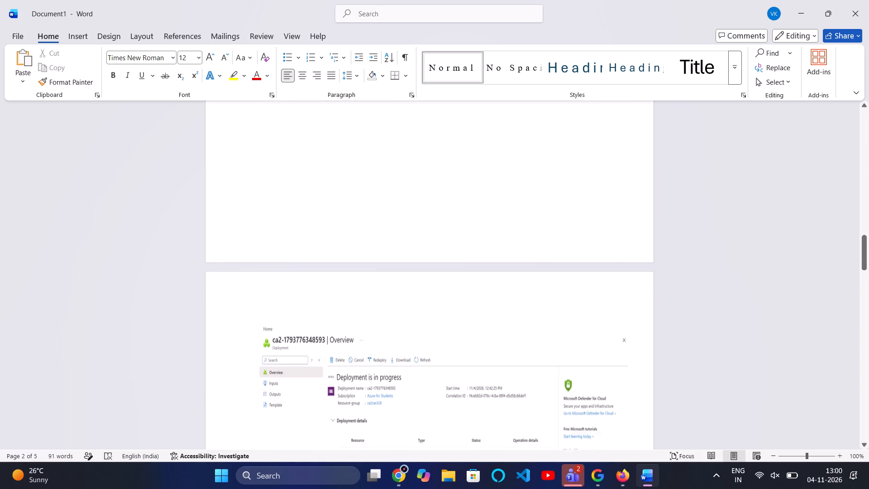
pyautogui.scroll(-4, 664, 308)
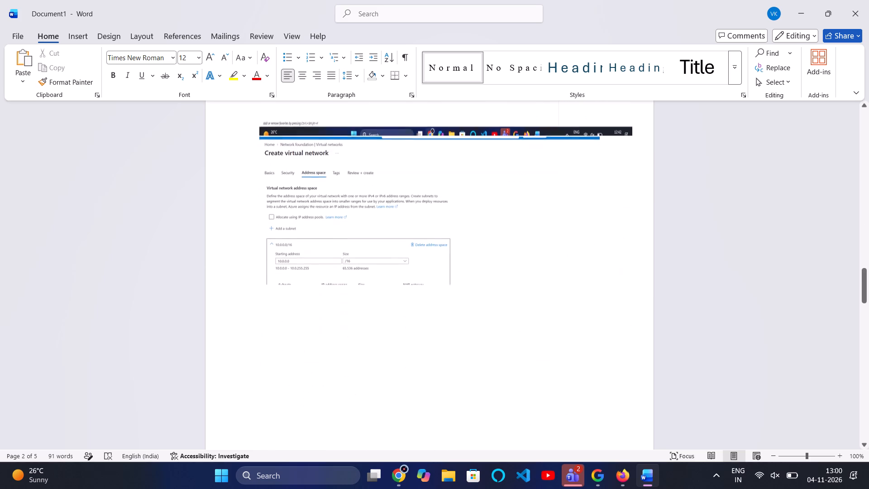
pyautogui.scroll(3, 664, 308)
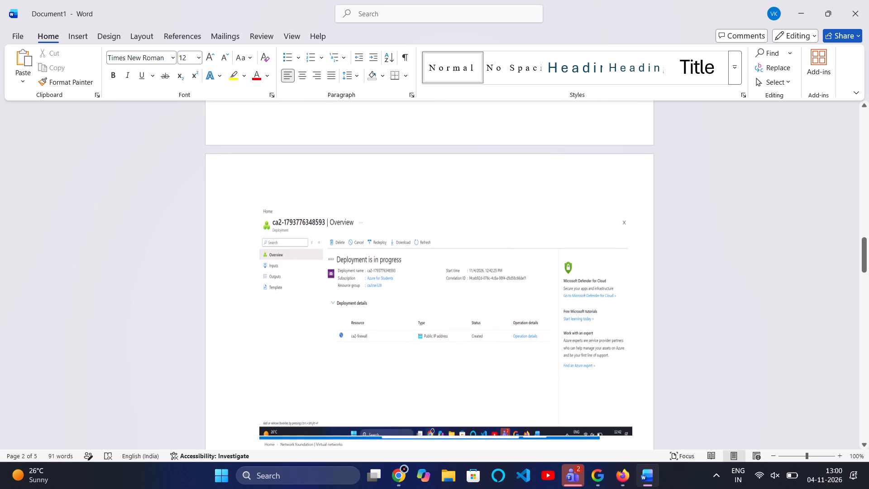
pyautogui.scroll(1, 675, 336)
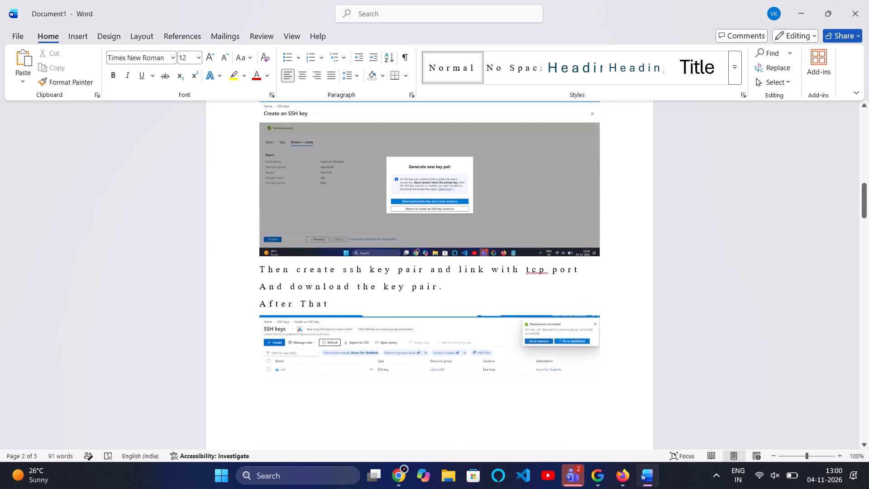
pyautogui.scroll(2, 675, 336)
pyautogui.scroll(-1, 675, 336)
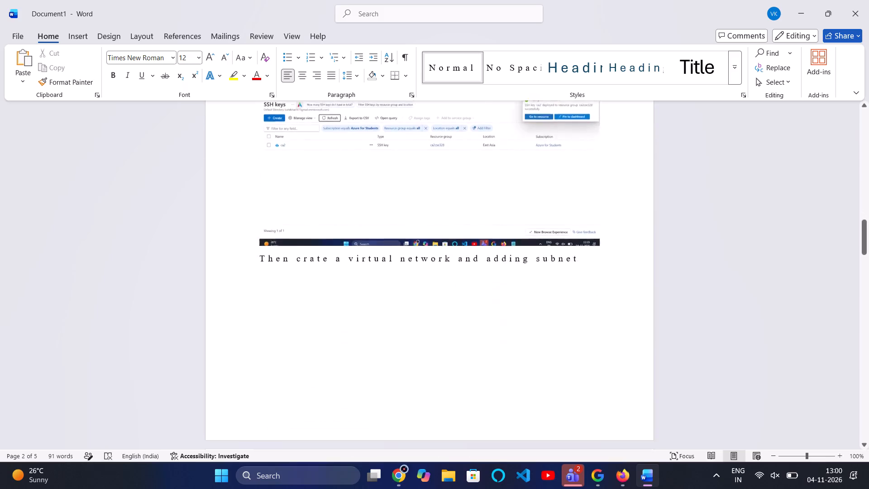
pyautogui.scroll(-3, 675, 336)
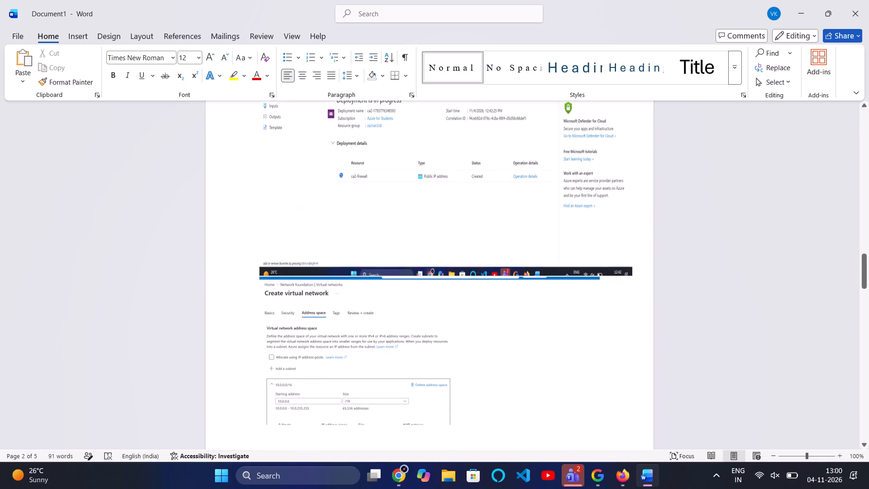
pyautogui.scroll(-6, 675, 336)
pyautogui.click(675, 336)
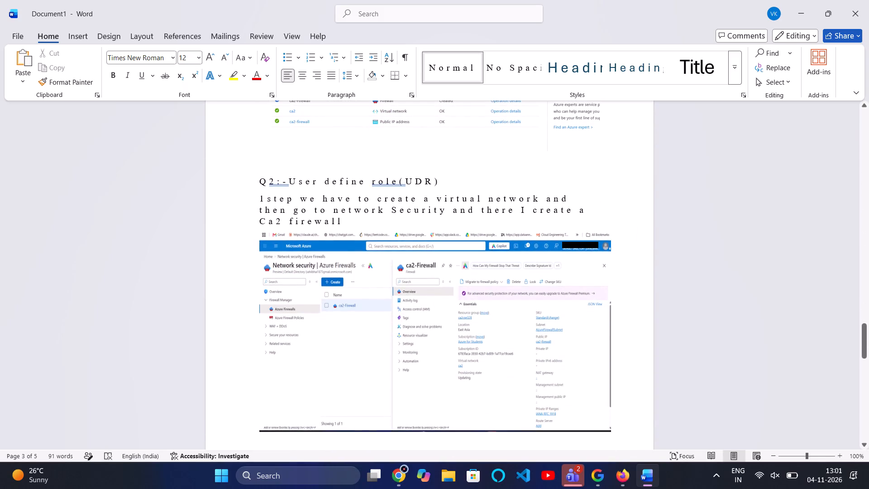
pyautogui.scroll(-2, 591, 319)
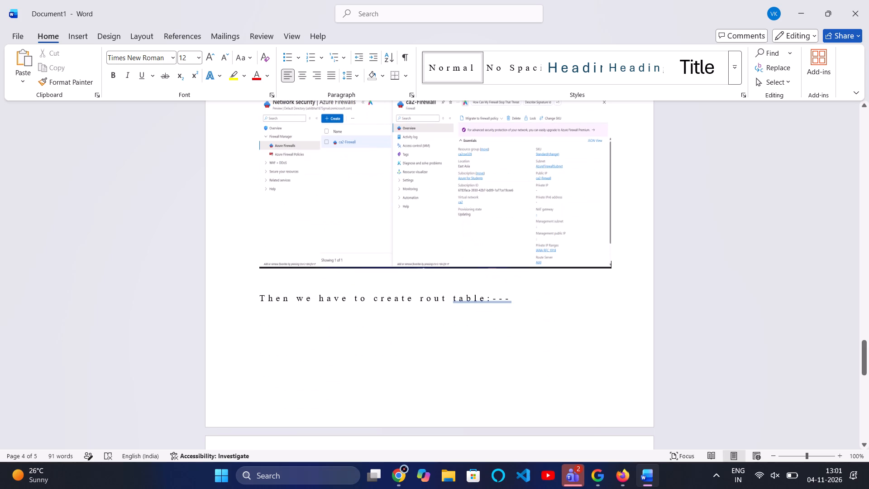
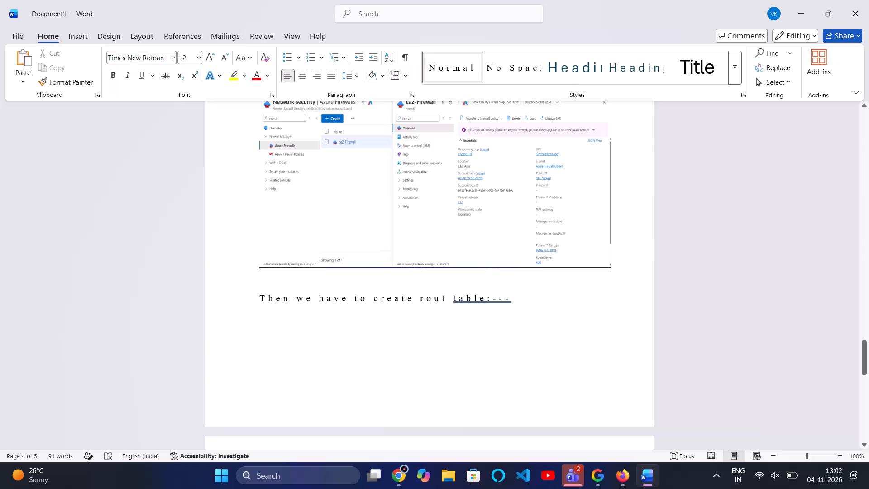
# Switch to the Azure portal in Chrome and examine the ca2-Firewall overview, including its provisioning state and private IP.
pyautogui.click(543, 167)
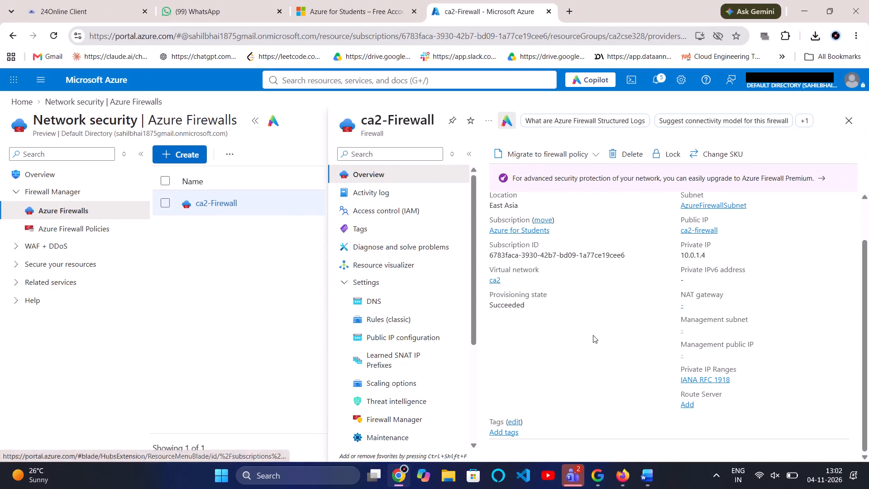
pyautogui.scroll(-2, 593, 335)
pyautogui.scroll(2, 593, 335)
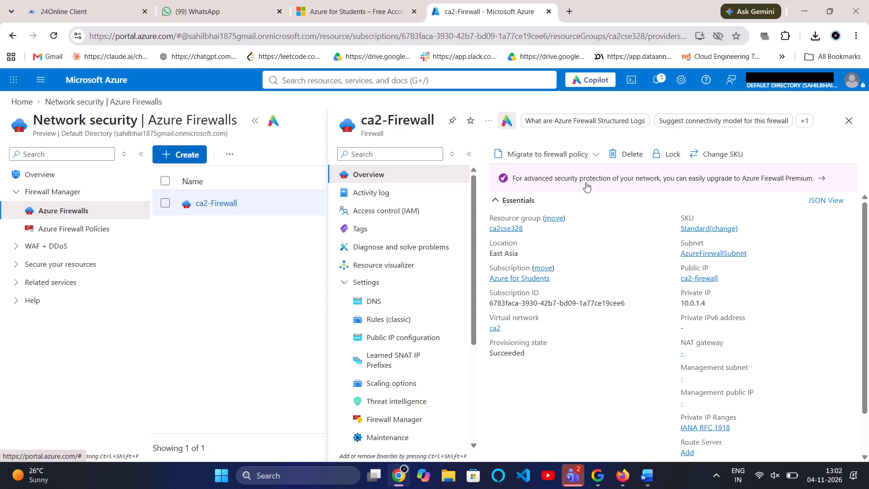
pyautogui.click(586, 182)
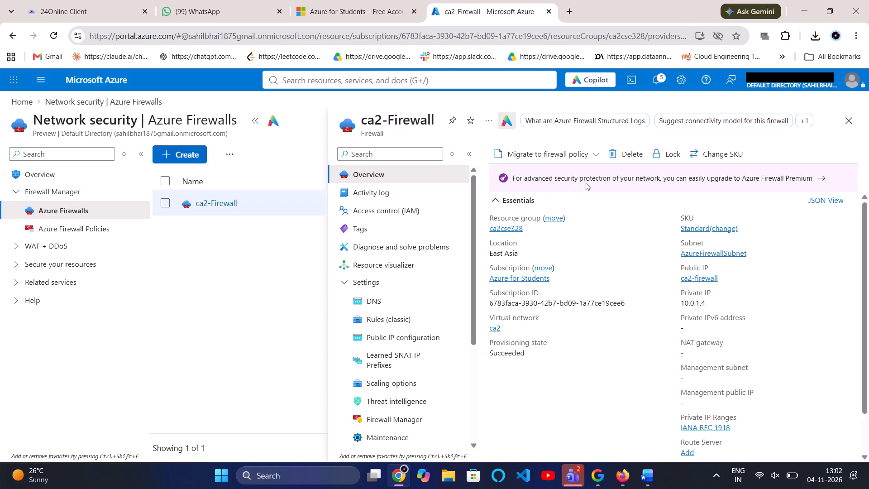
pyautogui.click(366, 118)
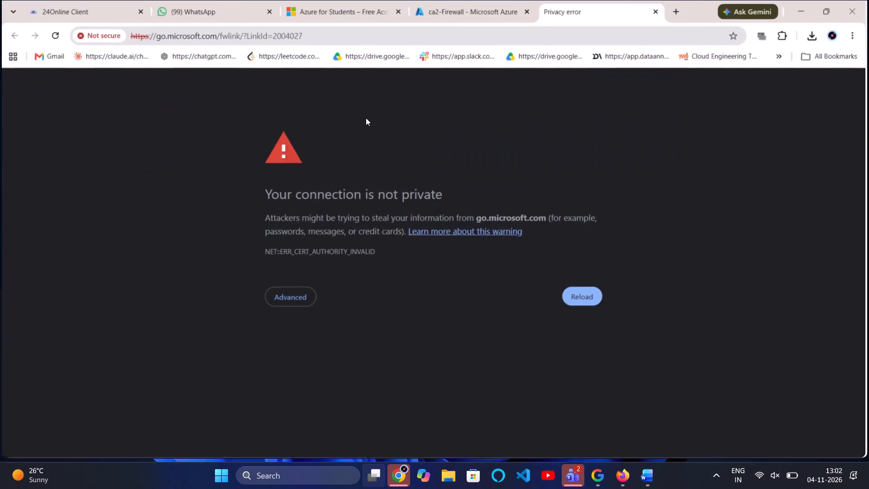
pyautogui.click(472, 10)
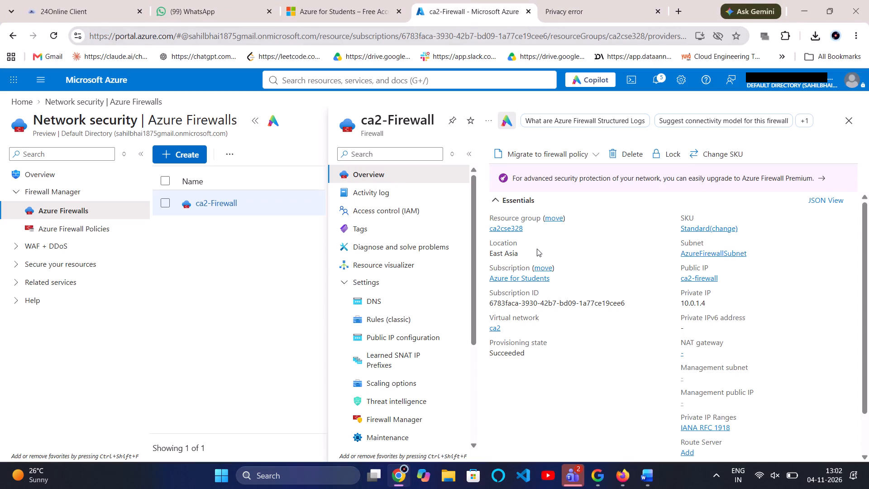
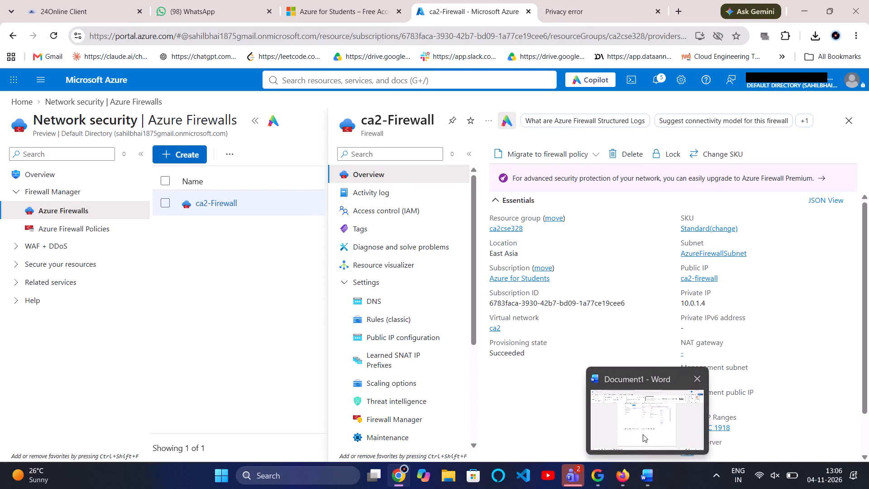
# Switch to the Word report and review its pages, from the Q1 network security group section to the route table deployment screenshot.
pyautogui.click(644, 426)
pyautogui.scroll(9, 560, 317)
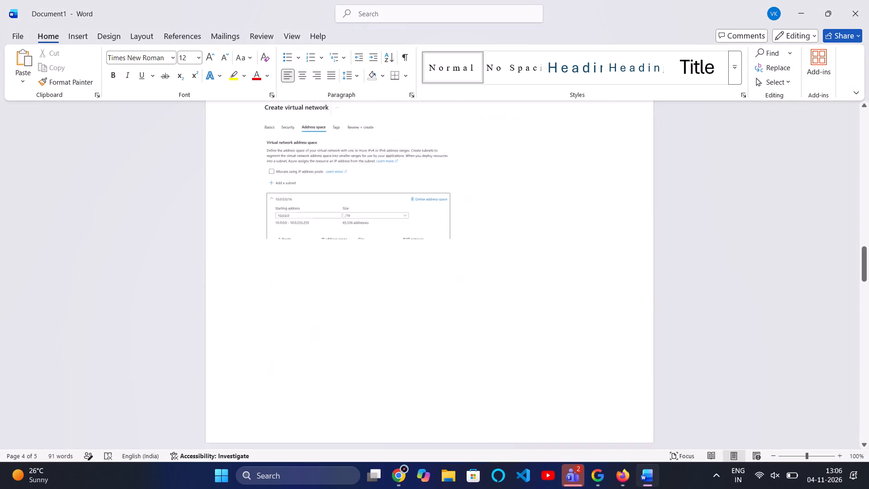
pyautogui.scroll(1, 560, 317)
pyautogui.scroll(20, 560, 317)
pyautogui.scroll(20, 560, 317)
pyautogui.scroll(20, 560, 317)
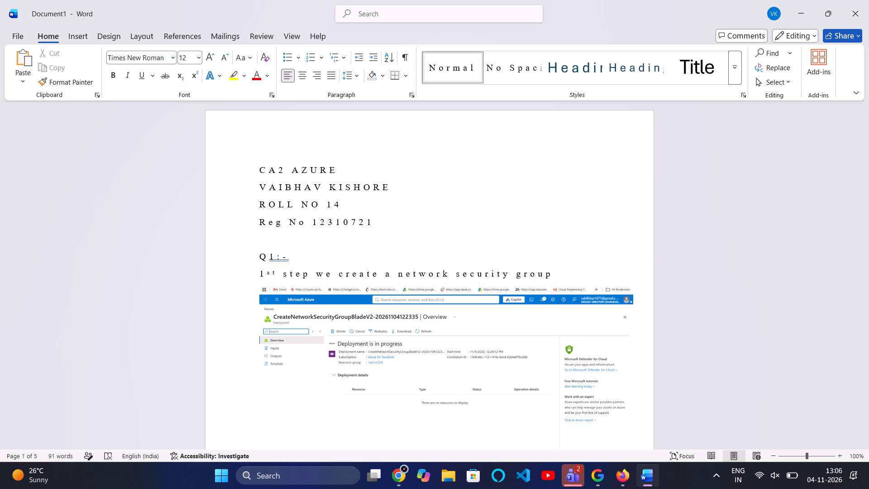
pyautogui.scroll(-13, 701, 337)
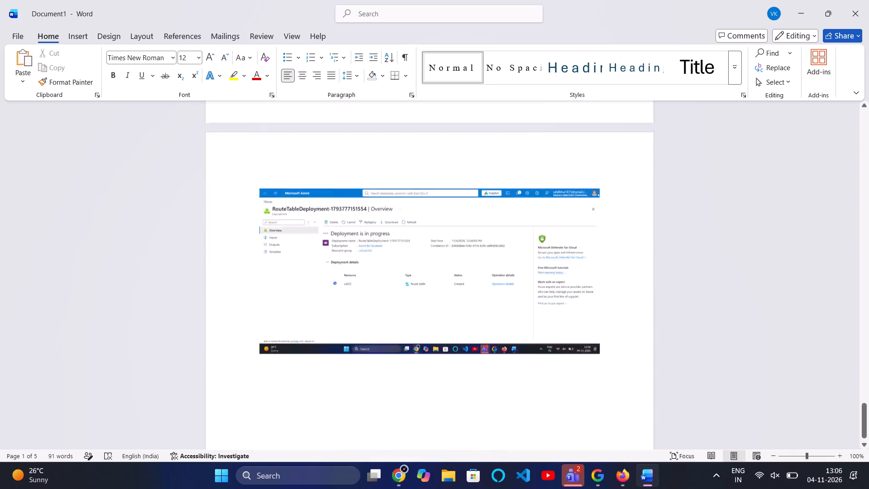
pyautogui.click(701, 337)
pyautogui.scroll(14, 701, 337)
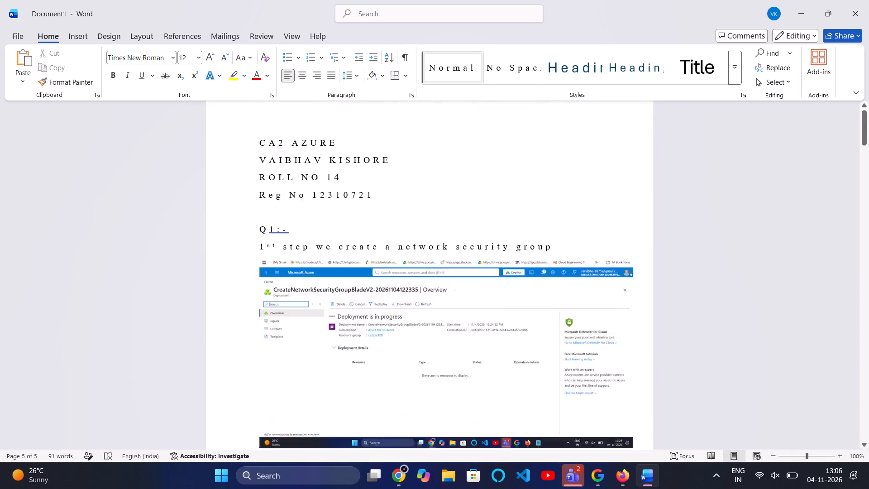
pyautogui.scroll(10, 701, 337)
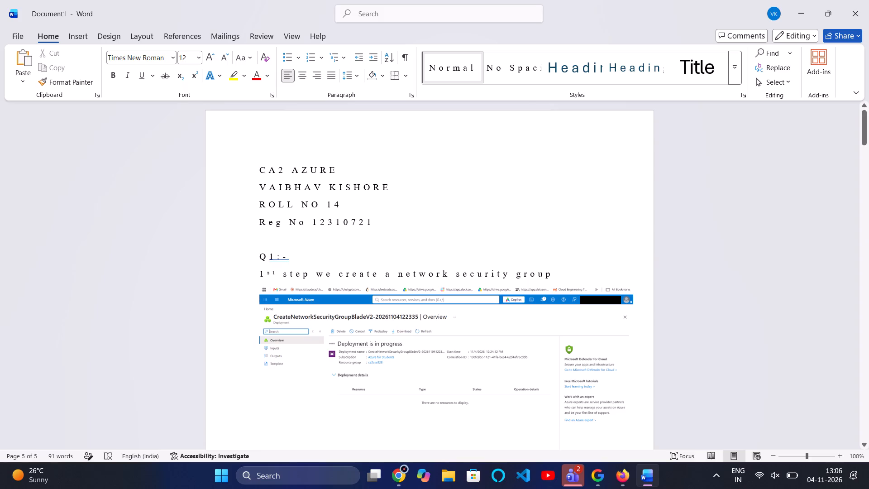
# Insert a space between the question number and the colon in the Q1 heading, so it reads "Q1 :-".
pyautogui.click(275, 258)
pyautogui.press('space')
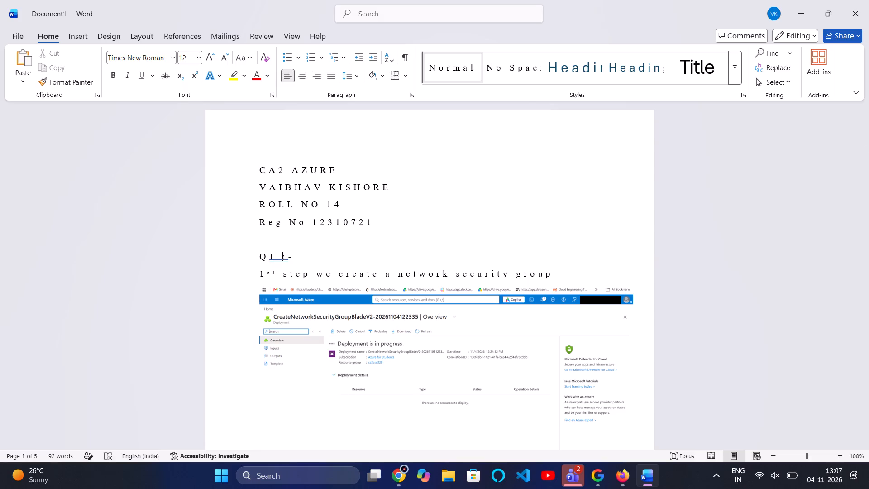
pyautogui.press('space')
pyautogui.press('space')
pyautogui.press('BackSpace')
pyautogui.press('BackSpace')
pyautogui.press('BackSpace')
pyautogui.press('BackSpace')
pyautogui.press('1')
pyautogui.press('space')
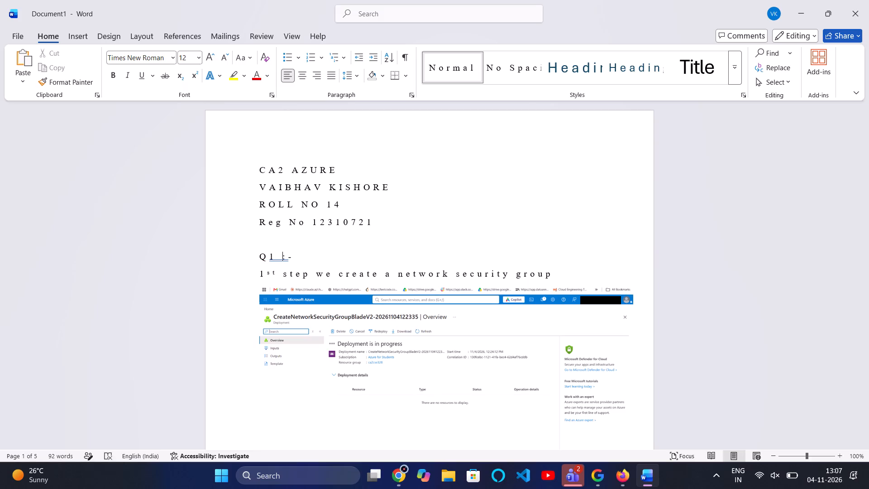
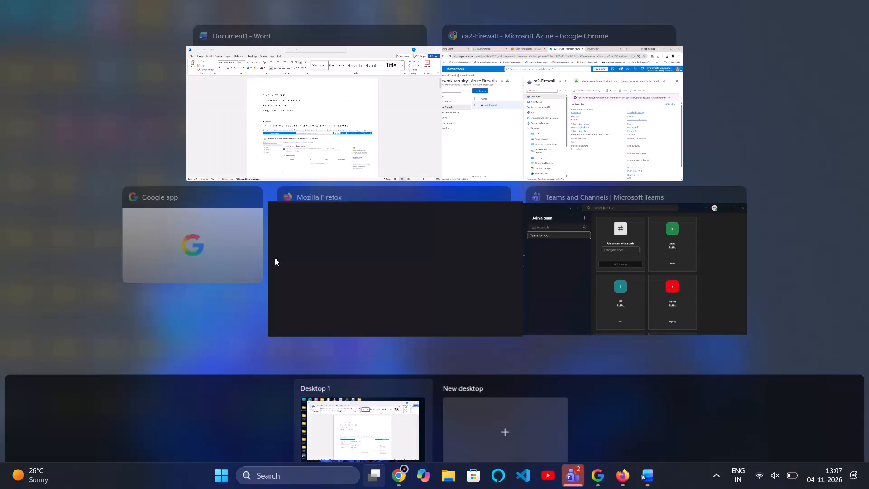
# Switch to the Azure portal in Chrome and open the Route tables list by searching for "udr".
pyautogui.click(517, 110)
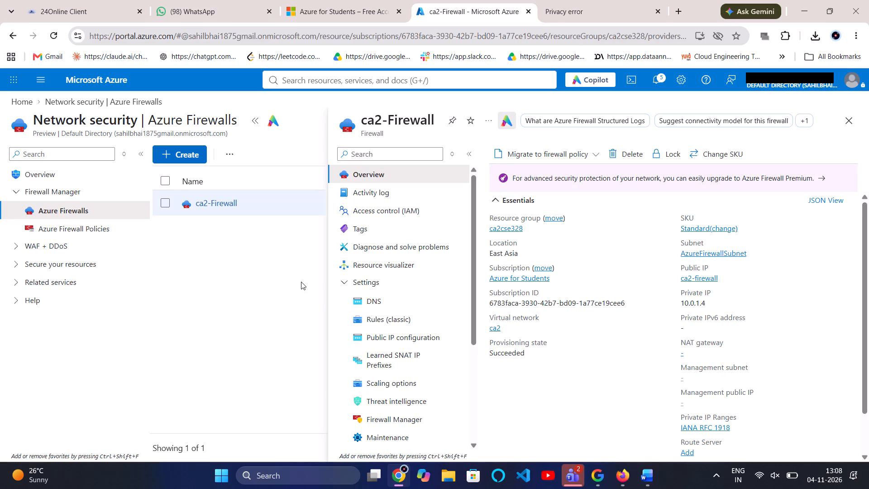
pyautogui.click(301, 282)
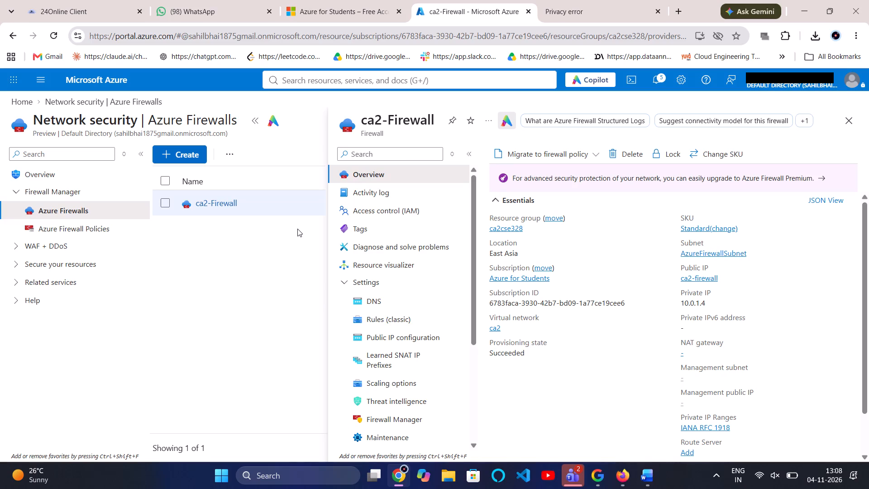
pyautogui.click(298, 226)
pyautogui.click(411, 82)
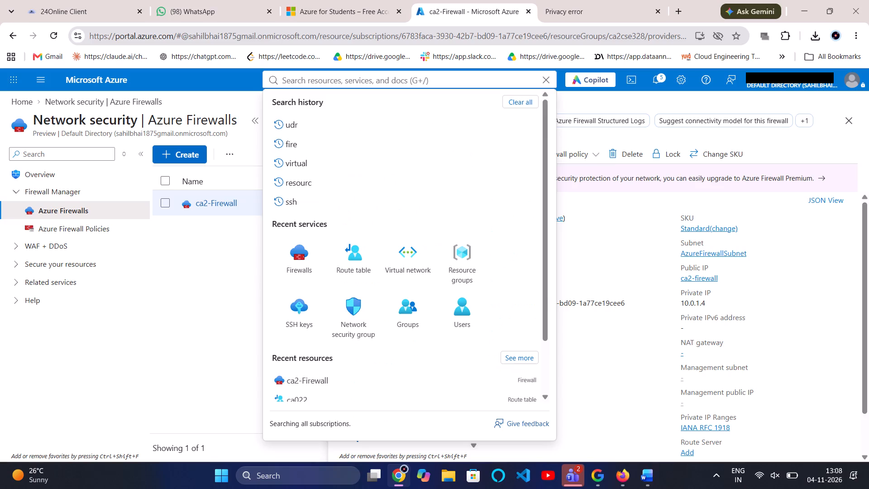
pyautogui.click(326, 129)
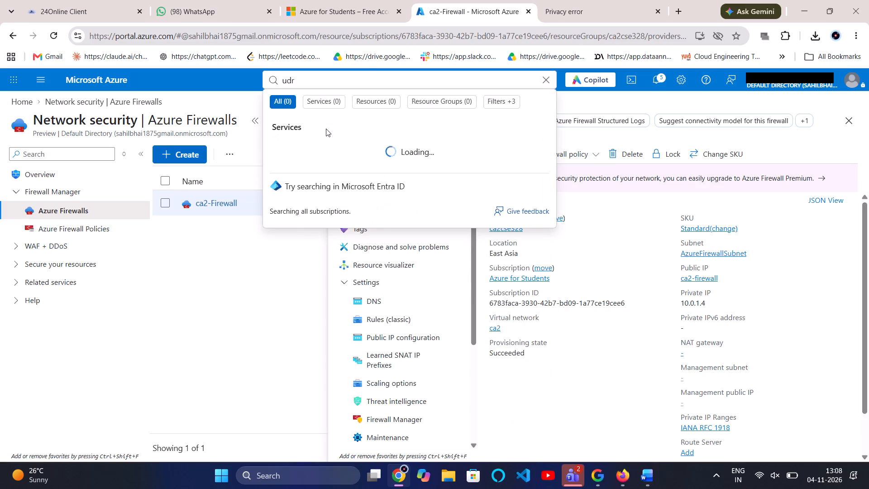
pyautogui.click(330, 146)
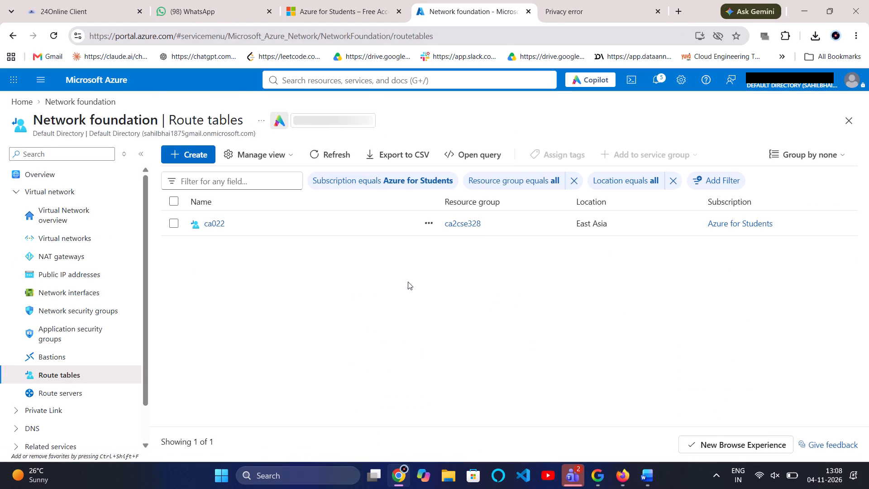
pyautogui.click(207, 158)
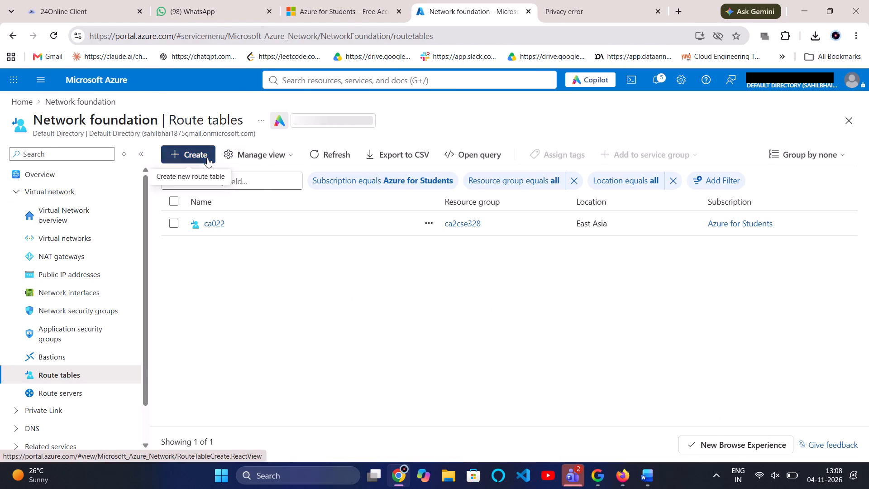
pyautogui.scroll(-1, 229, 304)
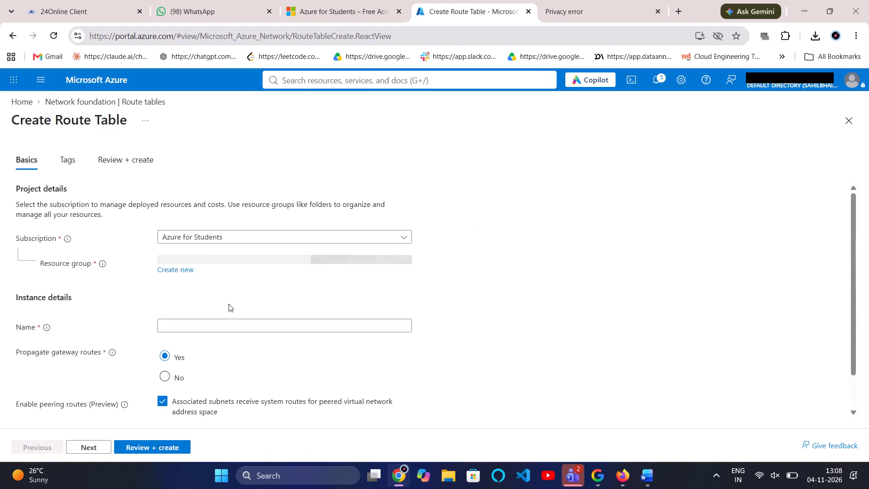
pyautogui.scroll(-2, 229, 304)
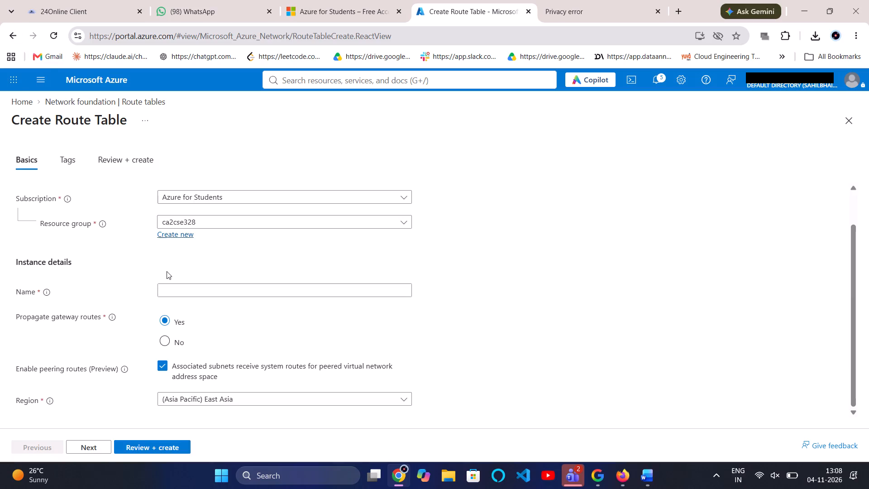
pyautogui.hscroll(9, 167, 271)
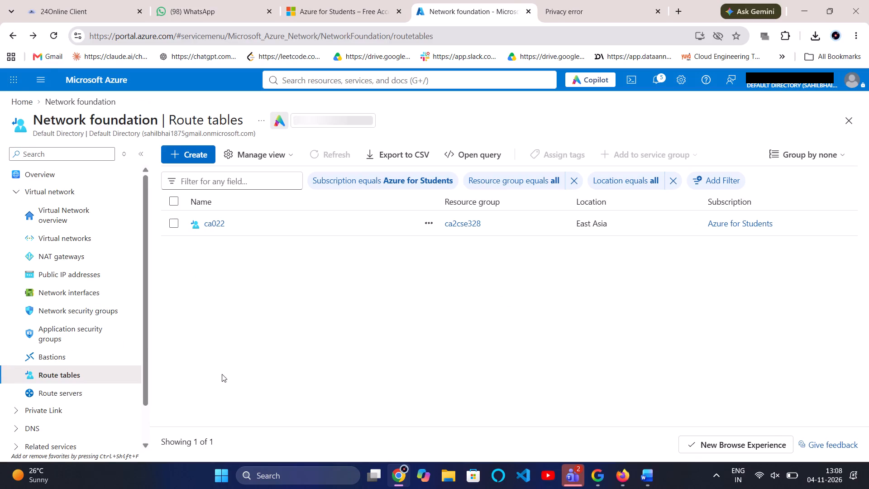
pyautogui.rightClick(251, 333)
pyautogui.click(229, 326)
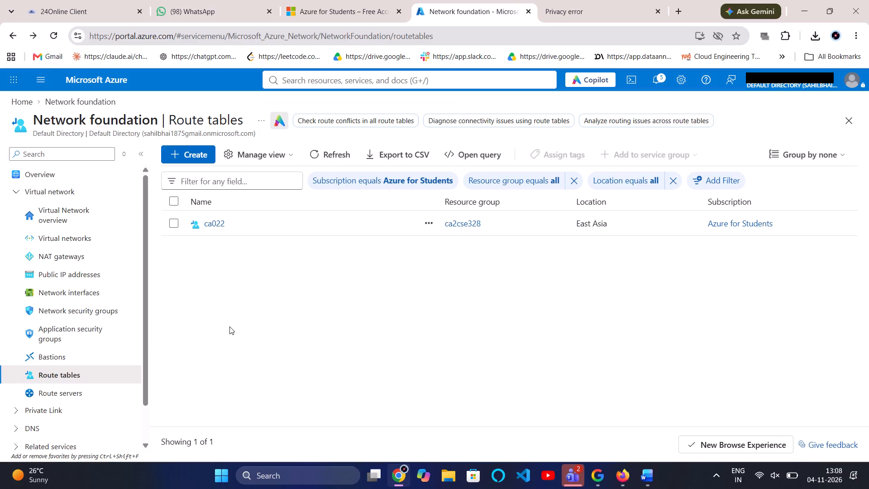
# Open route table ca022 and go to its Routes settings.
pyautogui.click(213, 223)
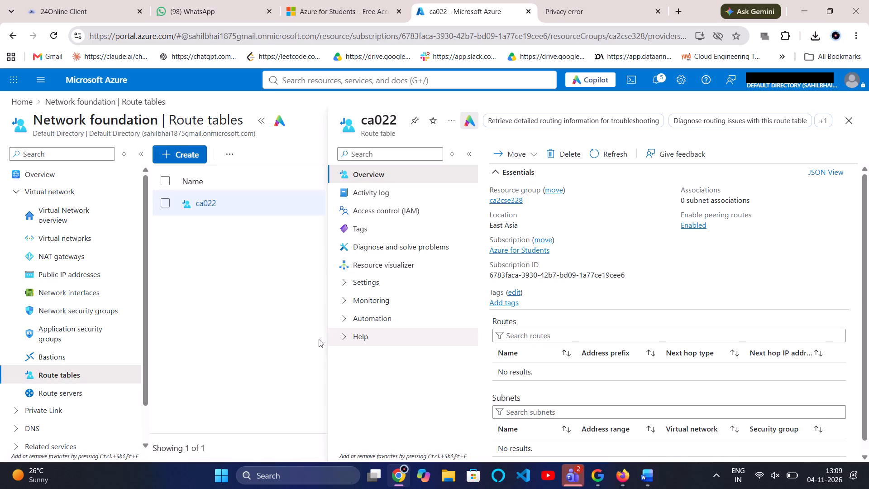
pyautogui.scroll(-2, 621, 376)
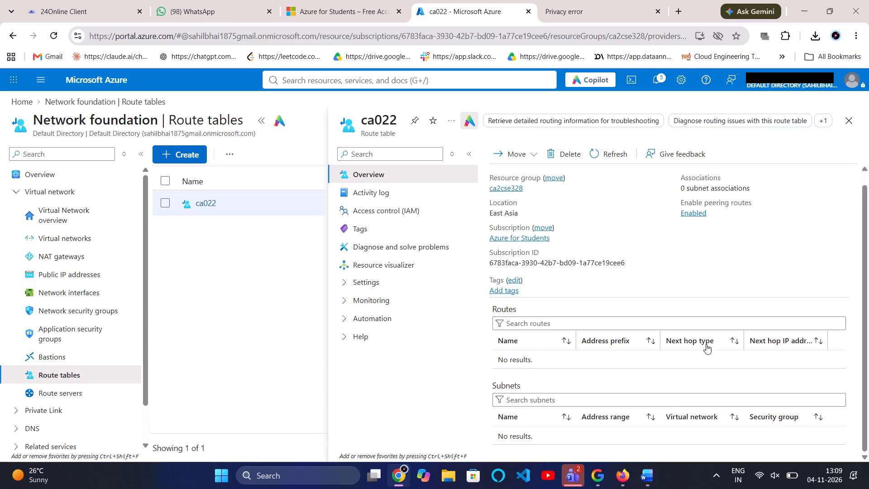
pyautogui.hscroll(-2, 706, 344)
pyautogui.click(312, 315)
pyautogui.click(339, 280)
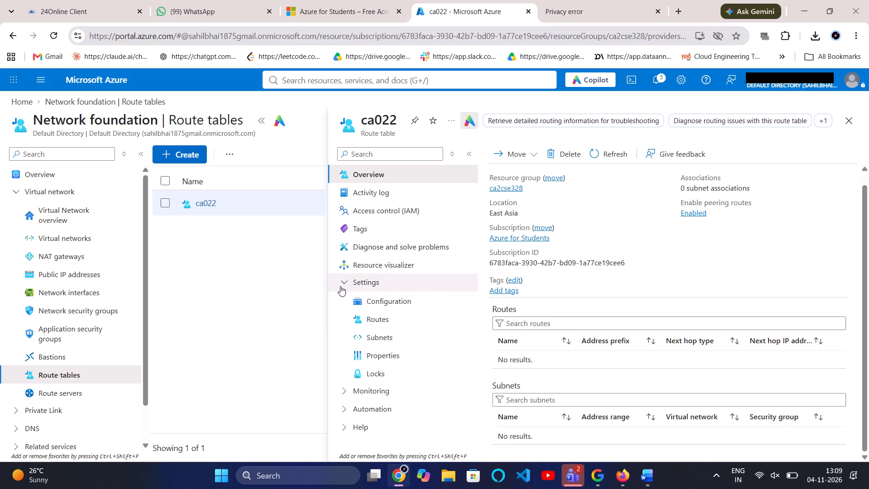
pyautogui.click(376, 317)
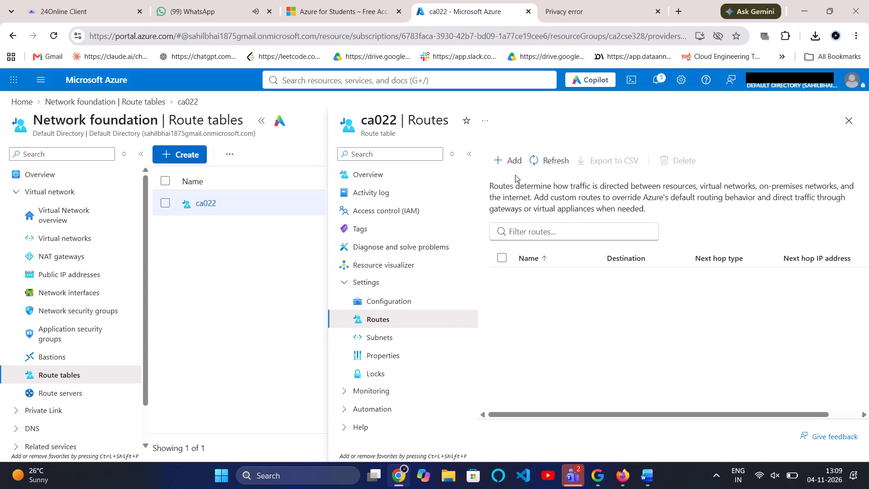
# Start a new route in ca022 named vkca2 with next hop type Virtual network, keeping IP Addresses as the destination type.
pyautogui.click(511, 154)
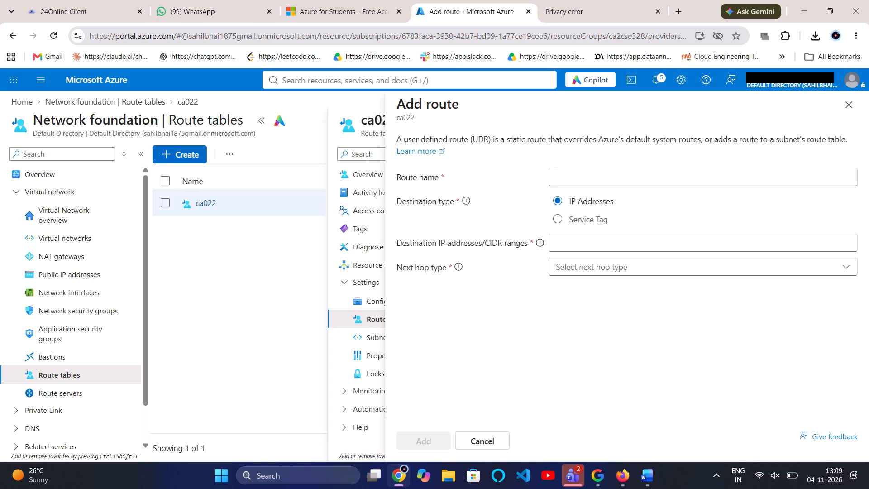
pyautogui.click(586, 178)
pyautogui.write('vkca2')
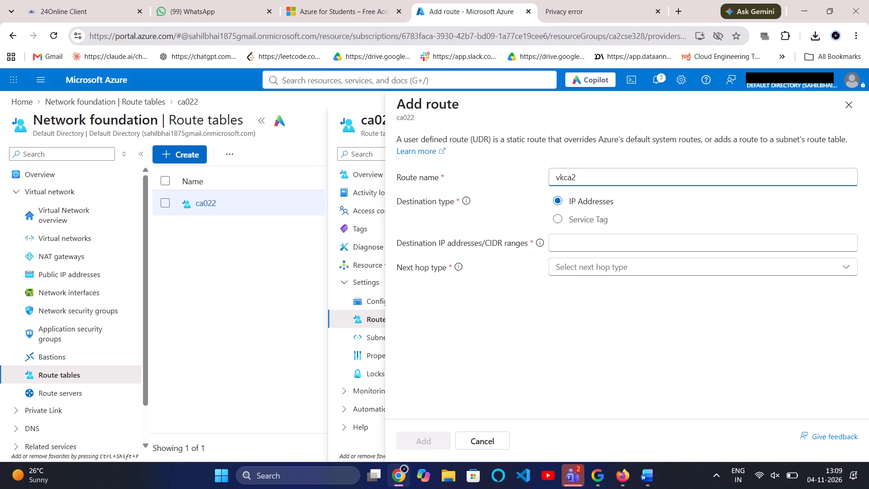
pyautogui.click(598, 240)
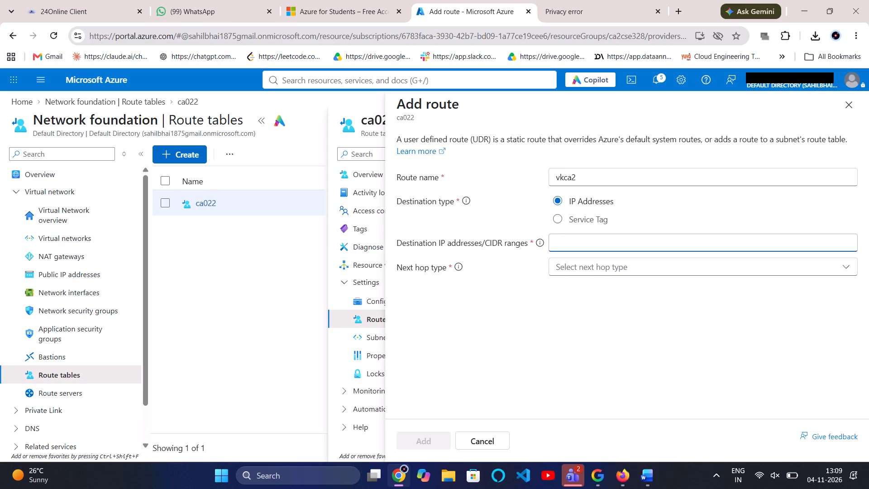
pyautogui.click(600, 263)
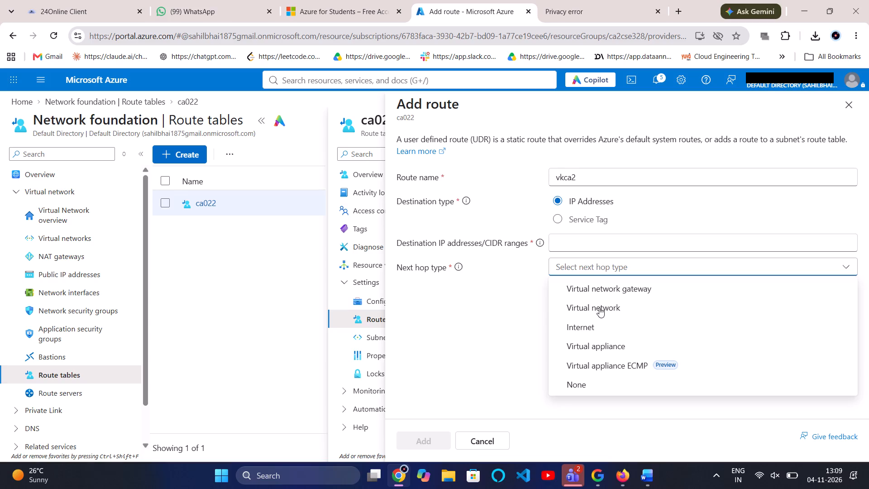
pyautogui.click(599, 308)
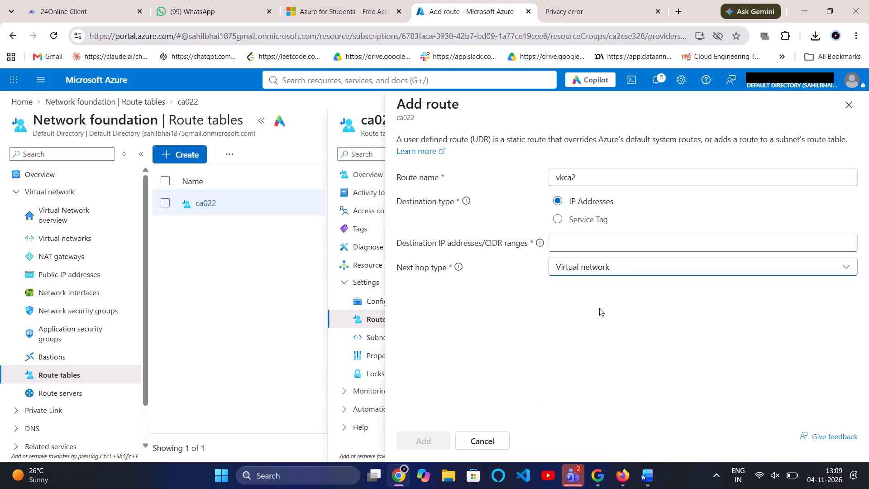
pyautogui.click(610, 233)
pyautogui.click(604, 249)
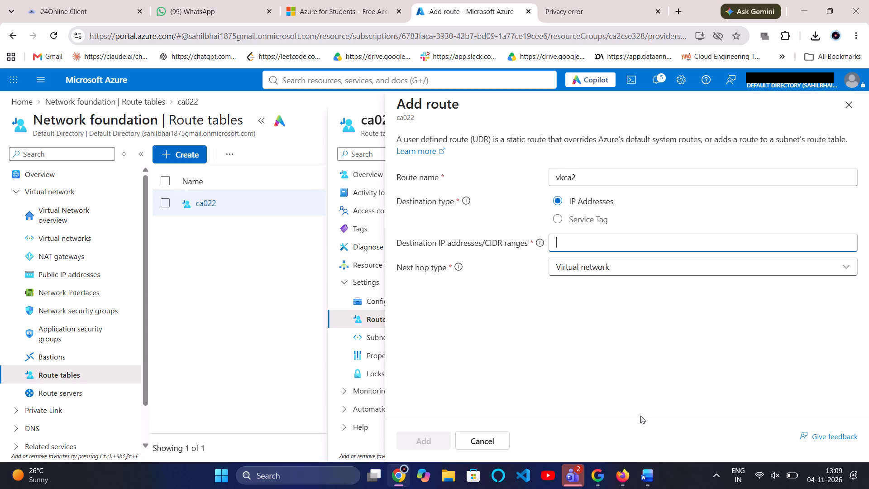
# Open Notepad, copy the AppGatewaySubnet range 10.0.2.0/24 from the subnet notes, and return to the route form.
pyautogui.click(327, 473)
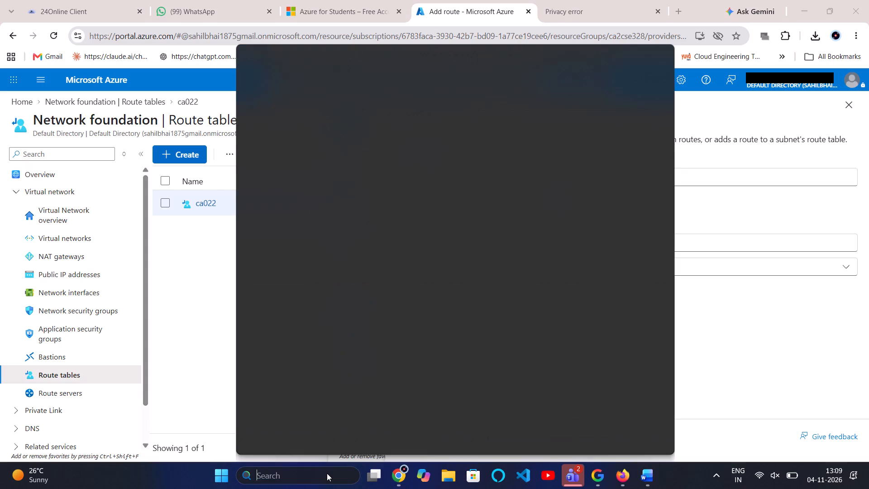
pyautogui.write('no')
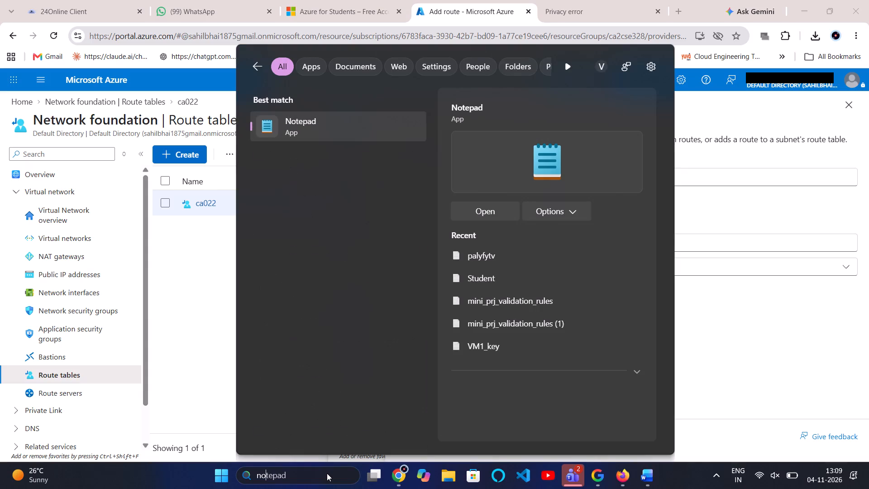
pyautogui.click(474, 206)
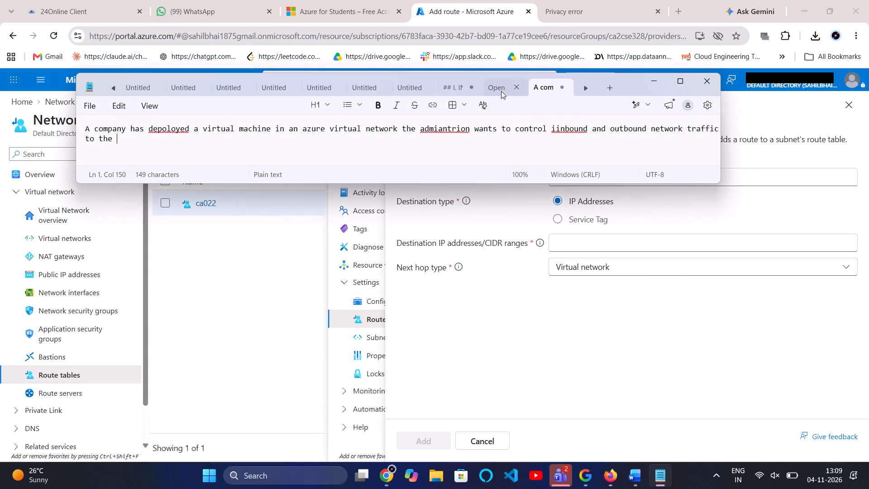
pyautogui.click(501, 91)
pyautogui.click(322, 149)
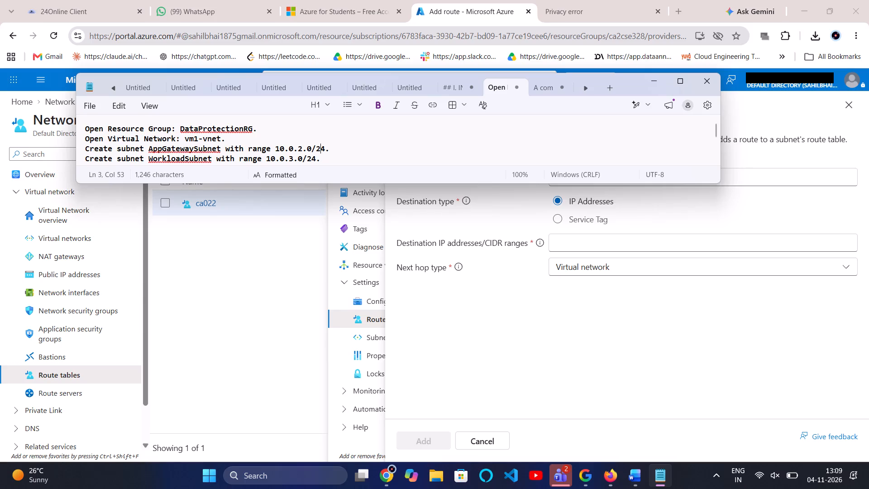
pyautogui.moveTo(275, 150); pyautogui.dragTo(334, 144)
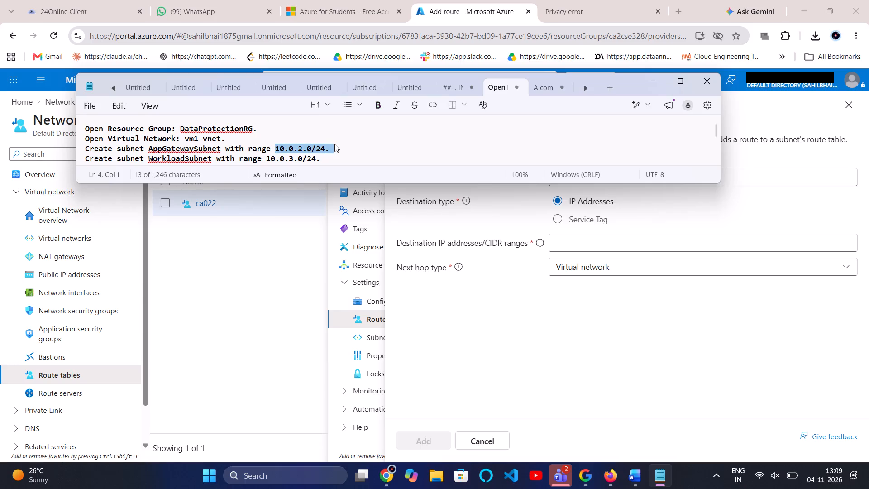
pyautogui.hotkey('ctrl', 'c')
pyautogui.moveTo(495, 185); pyautogui.dragTo(538, 451)
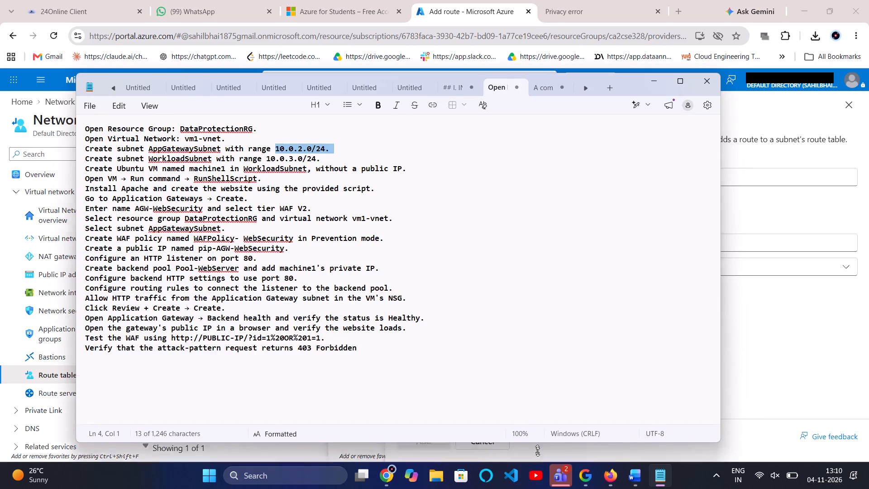
pyautogui.moveTo(538, 451); pyautogui.dragTo(538, 461)
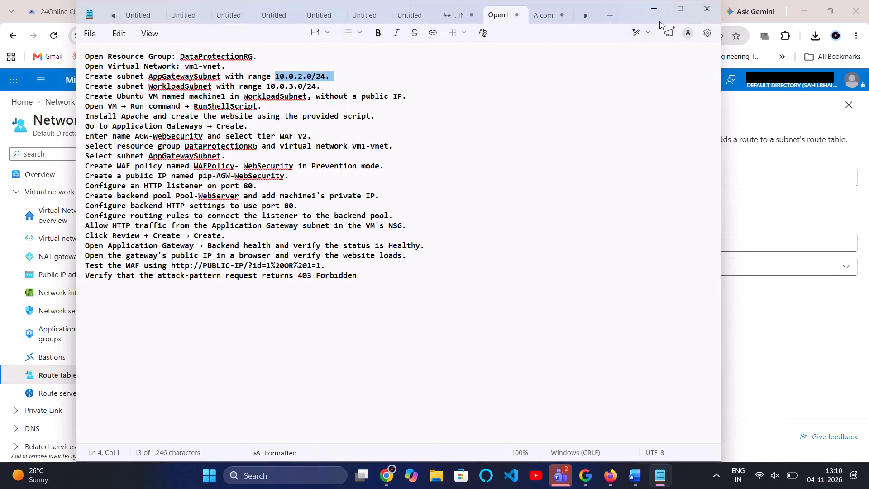
pyautogui.click(661, 13)
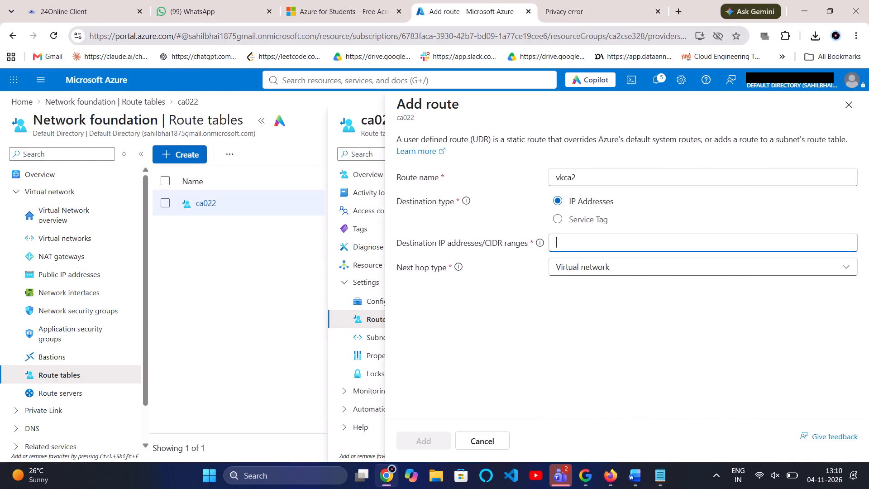
# Set the destination IP range to 10.0.2.0/24 without a trailing period and add the route to the table.
pyautogui.hotkey('ctrl', 'v')
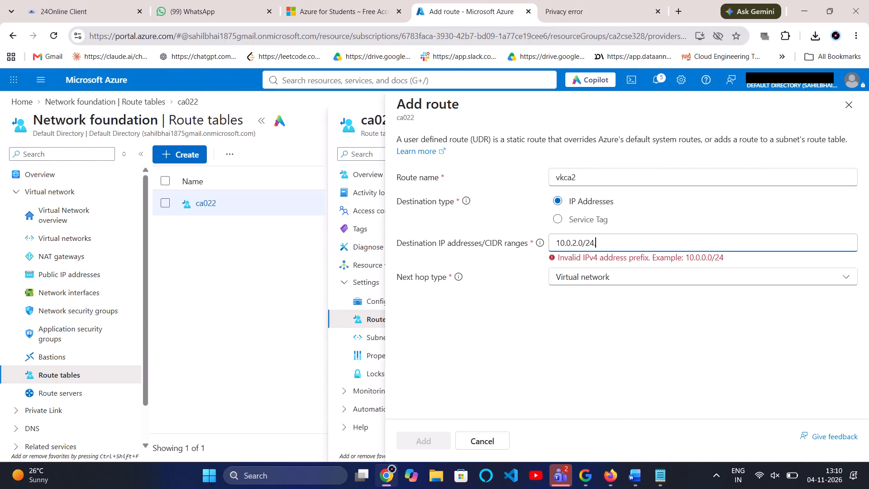
pyautogui.press('BackSpace')
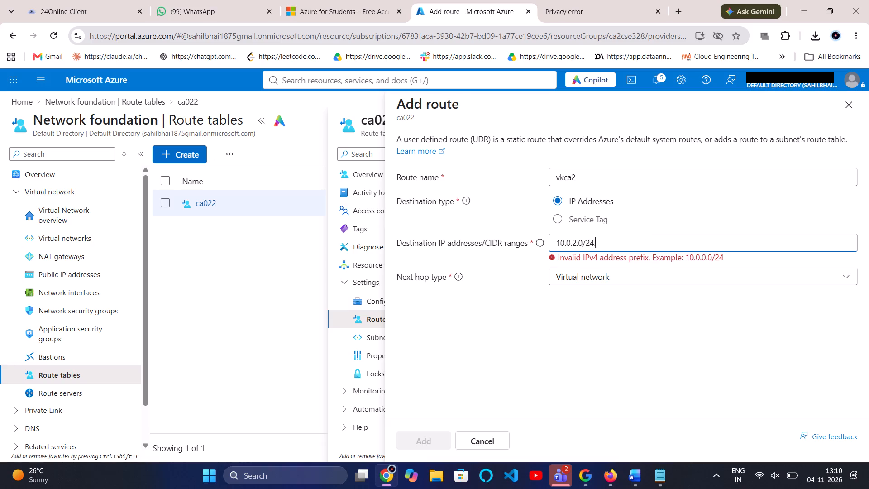
pyautogui.moveTo(643, 229); pyautogui.dragTo(592, 355)
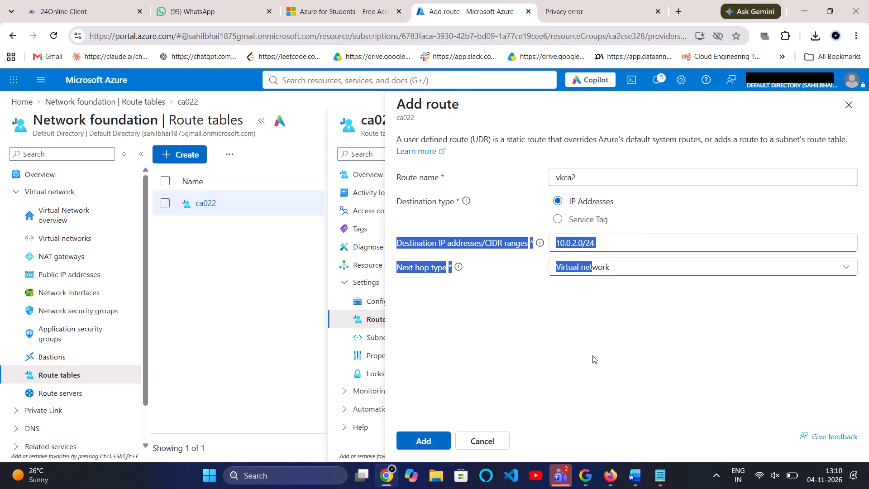
pyautogui.click(592, 355)
pyautogui.click(420, 447)
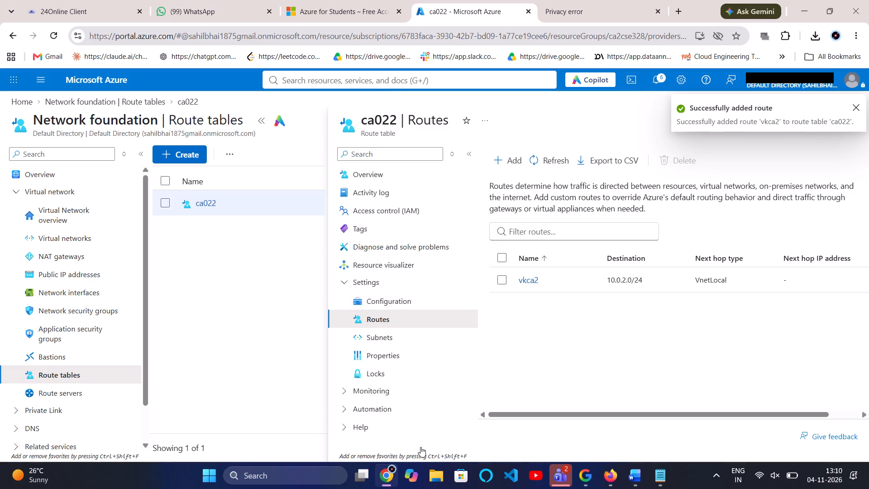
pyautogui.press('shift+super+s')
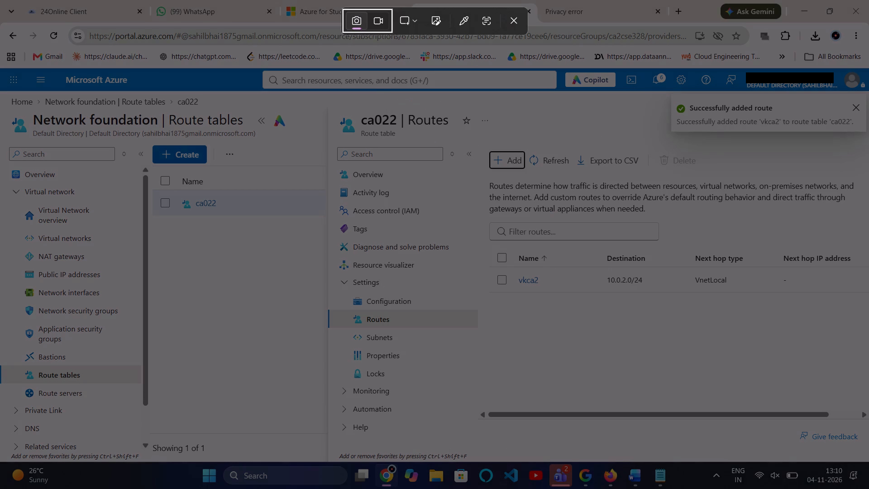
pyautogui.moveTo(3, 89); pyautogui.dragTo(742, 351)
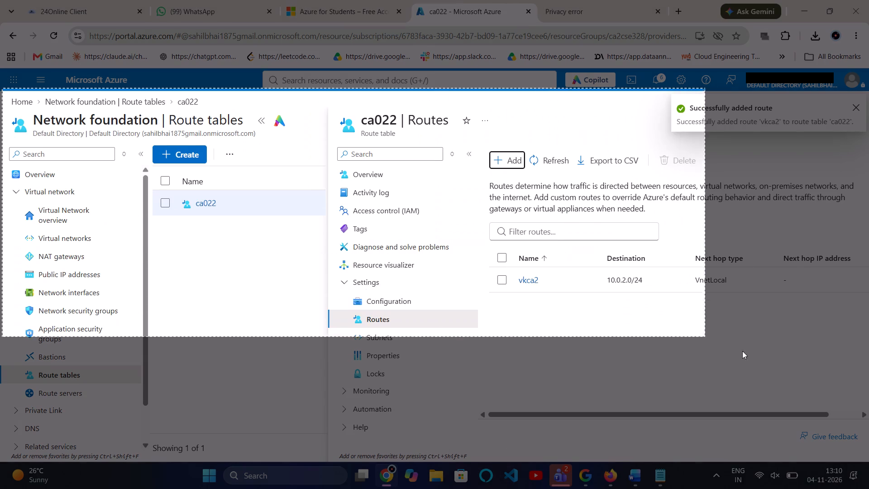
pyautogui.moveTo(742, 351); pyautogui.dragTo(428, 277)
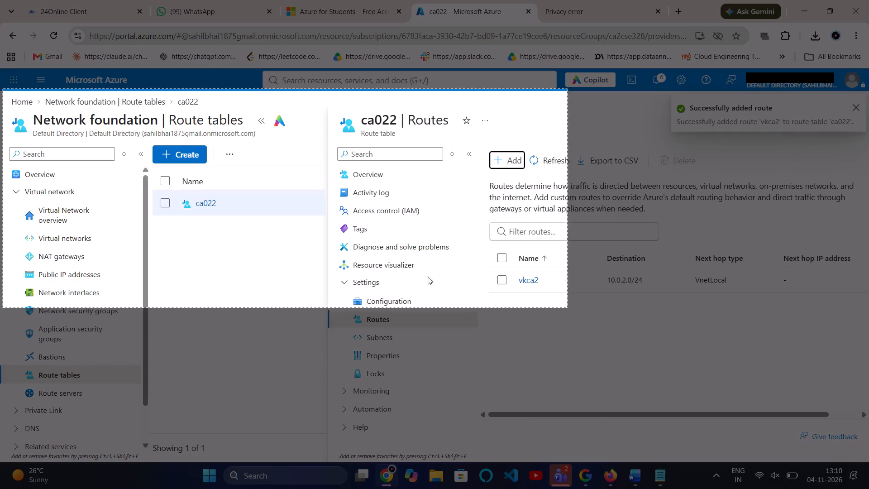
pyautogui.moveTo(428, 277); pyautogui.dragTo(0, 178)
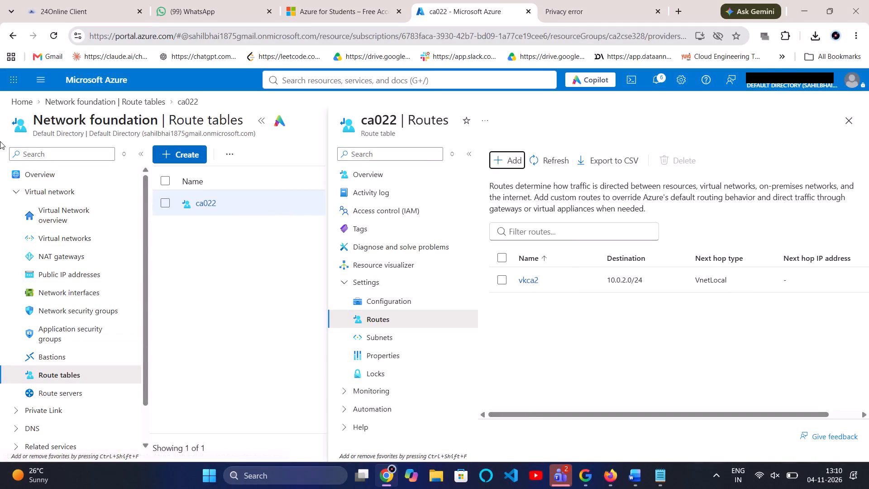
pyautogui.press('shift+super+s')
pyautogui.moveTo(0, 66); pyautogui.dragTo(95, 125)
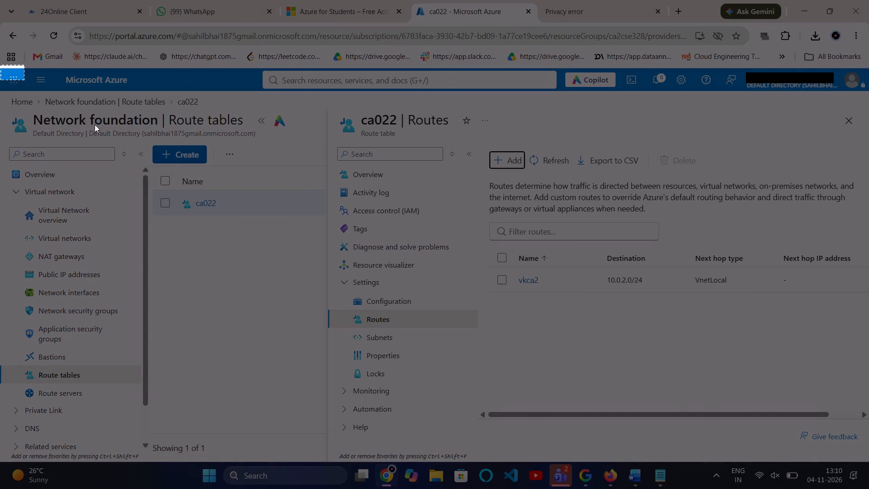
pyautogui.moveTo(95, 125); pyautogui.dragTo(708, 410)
# Capture a full-page screenshot of the ca022 Routes page showing route vkca2.
pyautogui.press('shift+super+s')
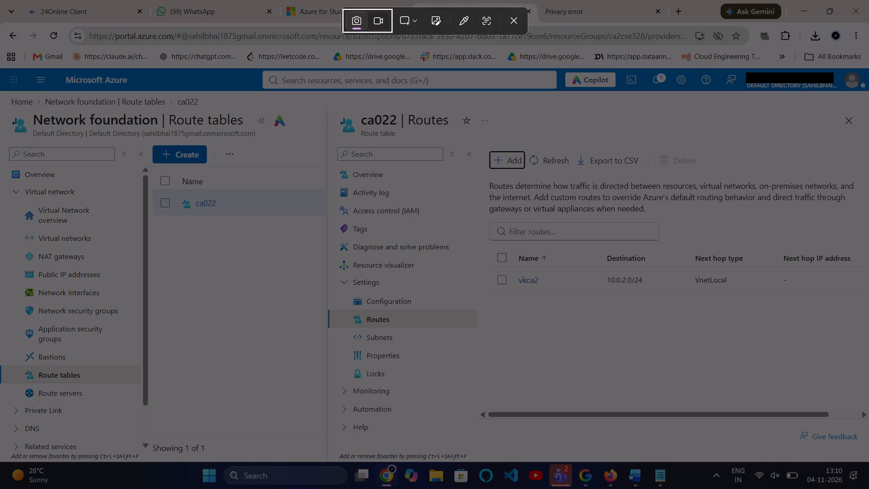
pyautogui.moveTo(0, 68); pyautogui.dragTo(844, 442)
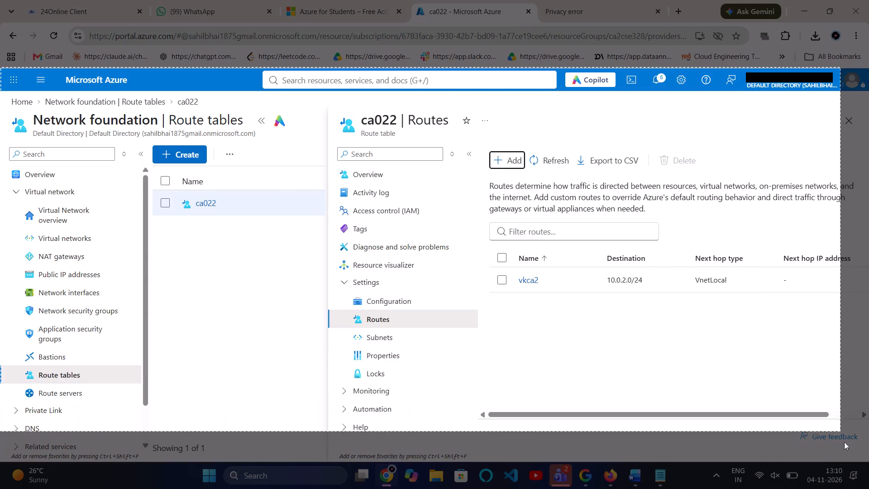
pyautogui.moveTo(844, 442); pyautogui.dragTo(868, 488)
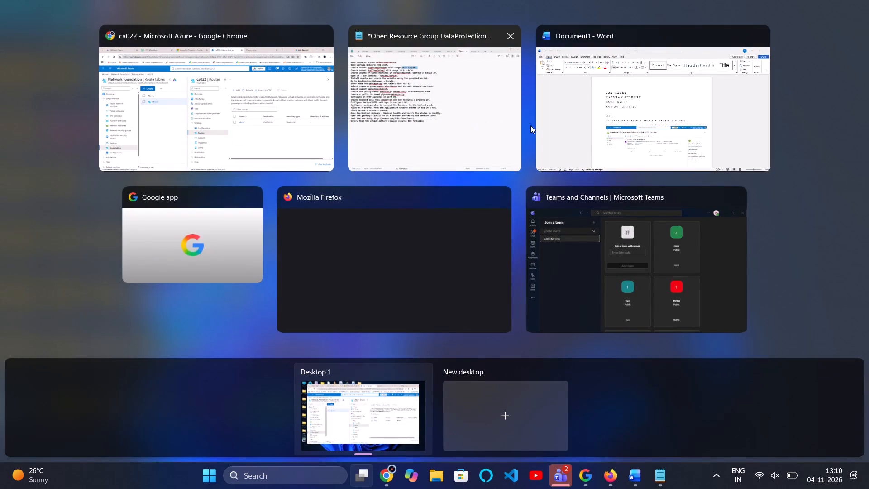
# Switch to the Word document and paste the routes screenshot on a new line below the route table deployment image on the last page.
pyautogui.click(589, 138)
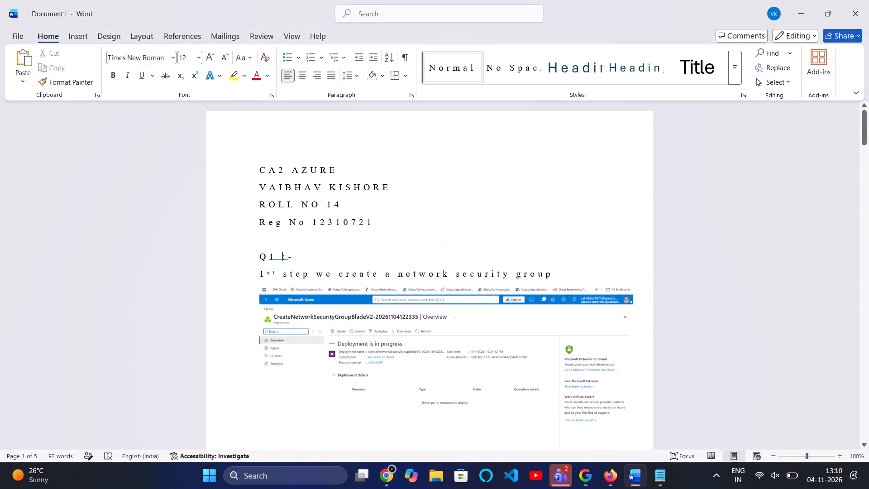
pyautogui.scroll(-17, 593, 293)
pyautogui.scroll(1, 593, 293)
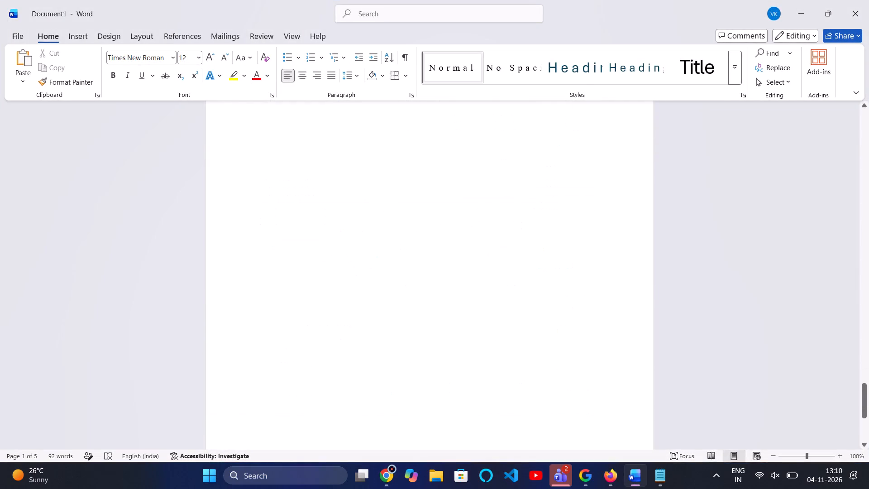
pyautogui.scroll(1, 593, 293)
pyautogui.click(578, 311)
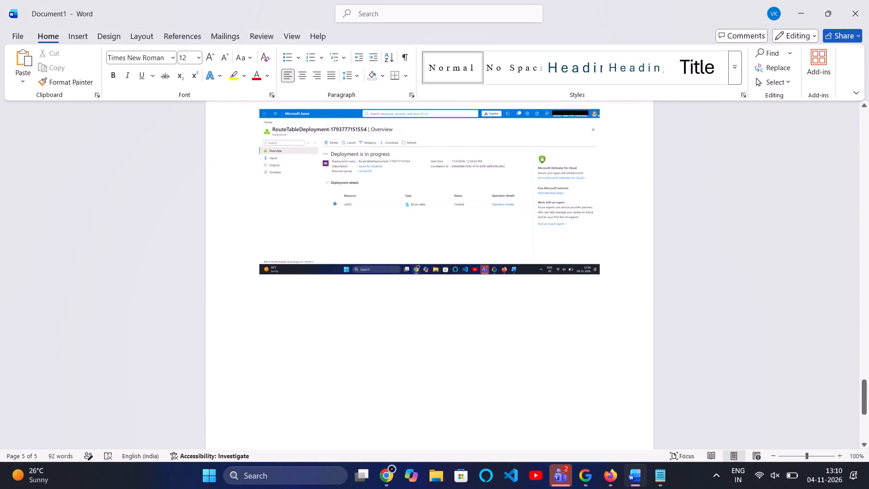
pyautogui.click(616, 282)
pyautogui.click(611, 282)
pyautogui.press('Return')
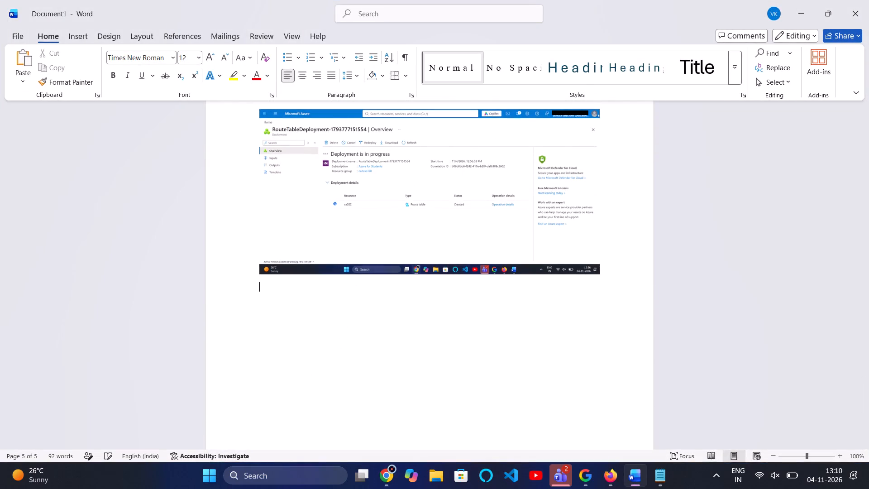
pyautogui.hotkey('ctrl', 'v')
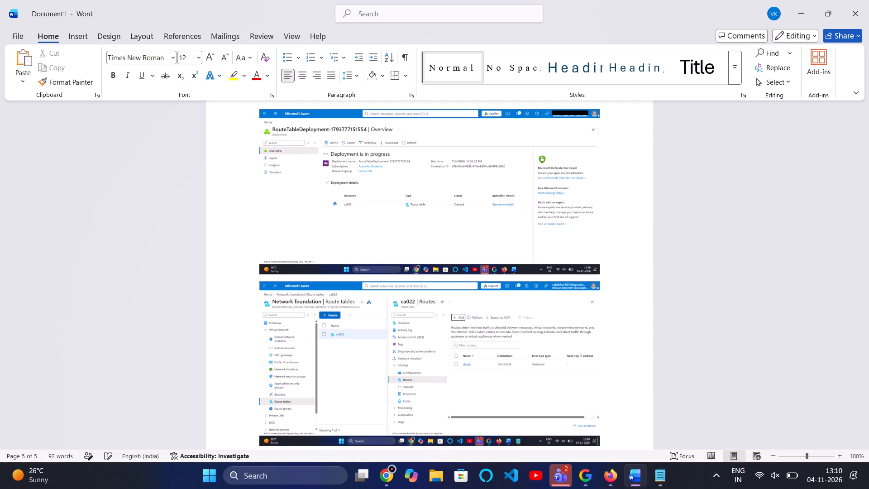
pyautogui.click(670, 309)
# Return to the Azure portal in Chrome, search for the Firewalls service, and open ca2-Firewall.
pyautogui.click(510, 144)
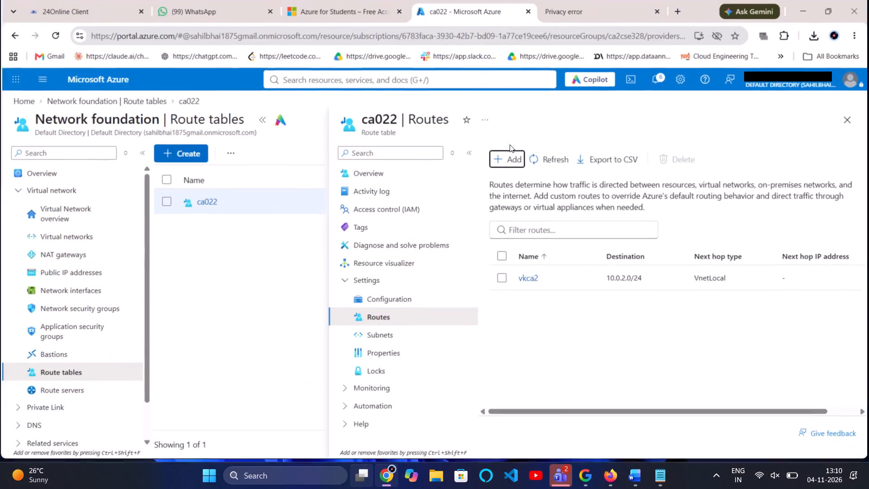
pyautogui.click(361, 76)
pyautogui.write('fir')
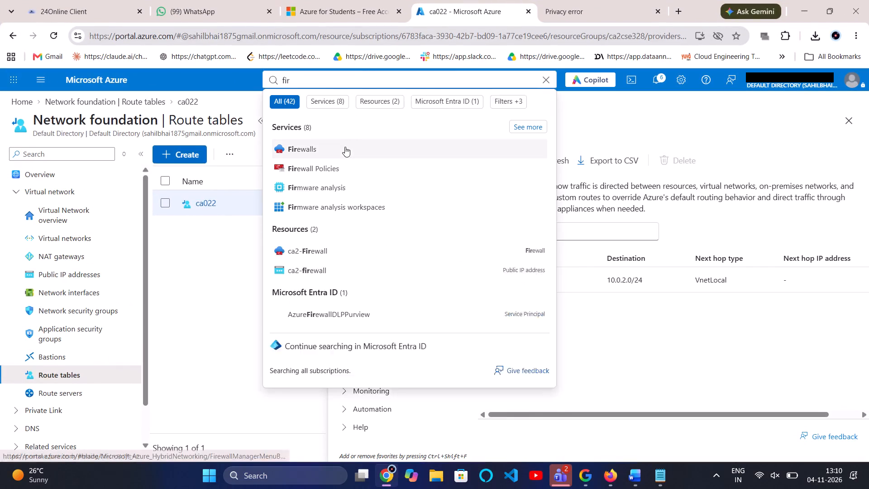
pyautogui.click(345, 147)
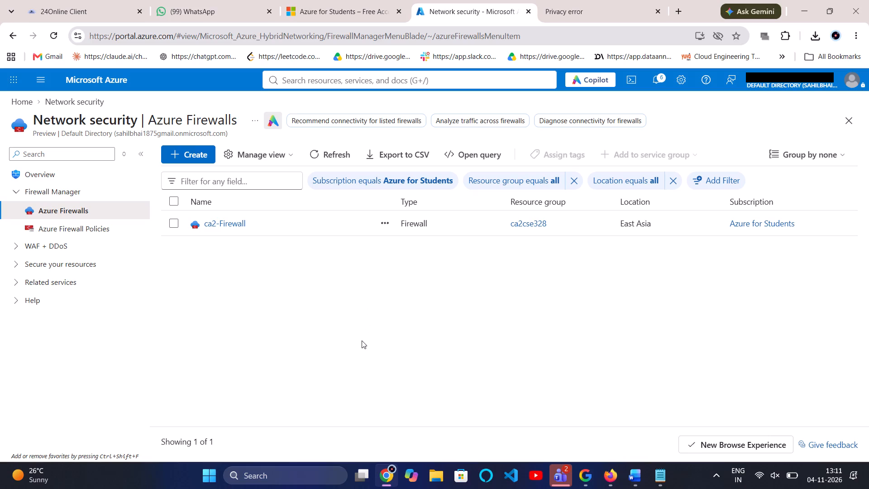
pyautogui.click(221, 220)
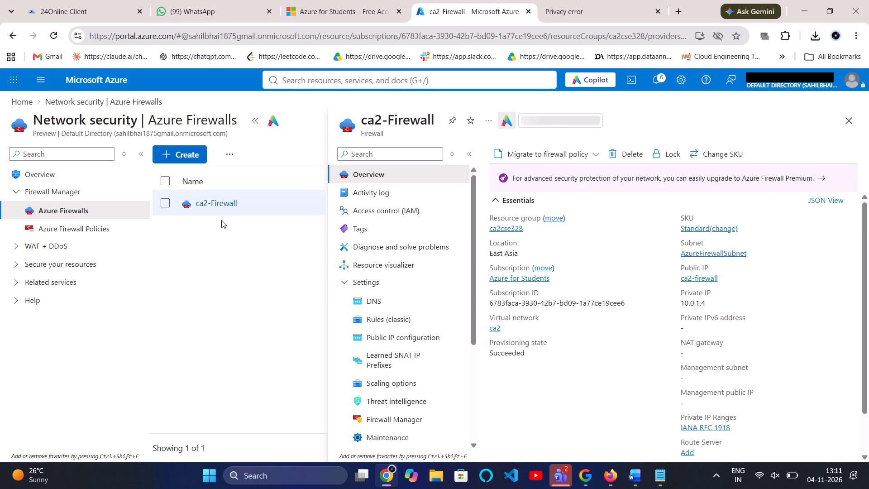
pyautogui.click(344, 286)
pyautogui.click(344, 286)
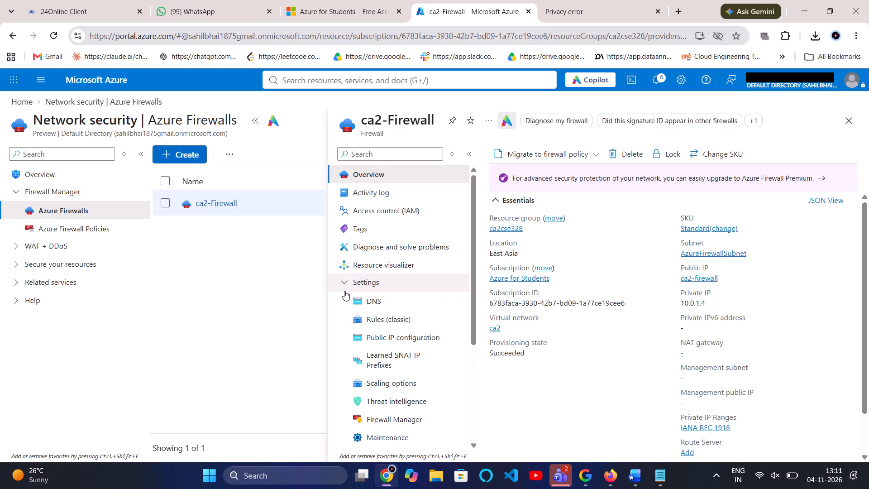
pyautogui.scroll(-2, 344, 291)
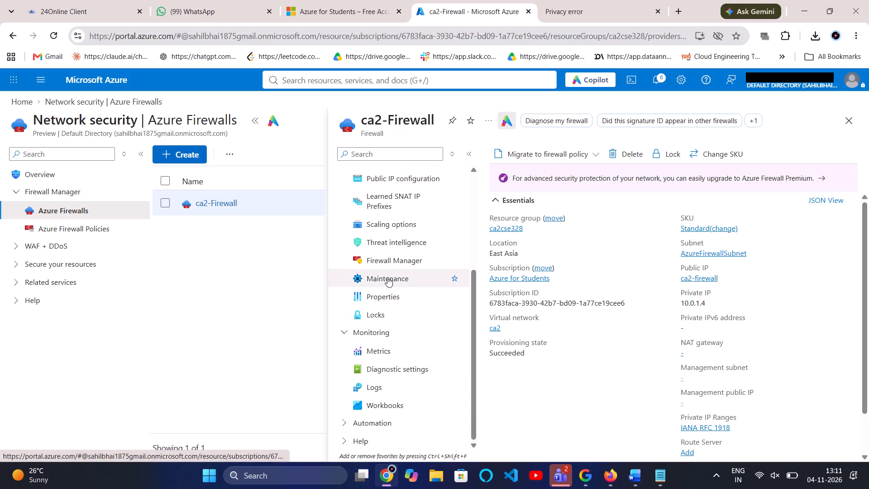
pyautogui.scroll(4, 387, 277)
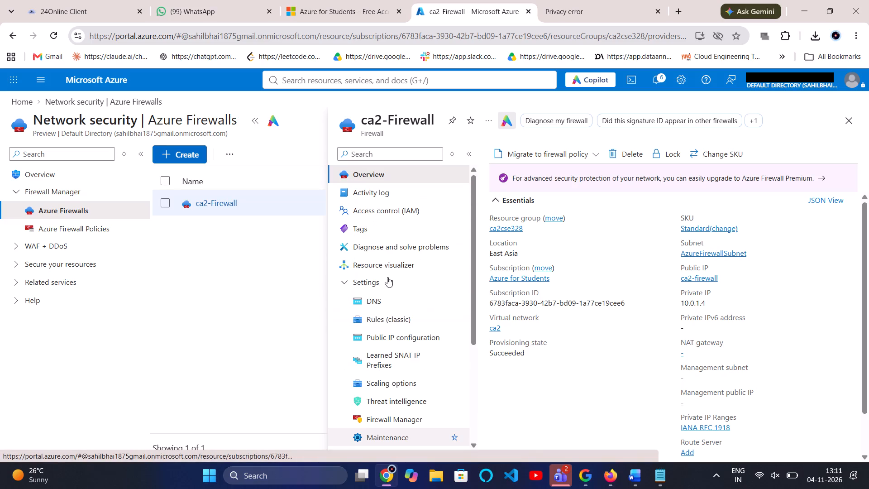
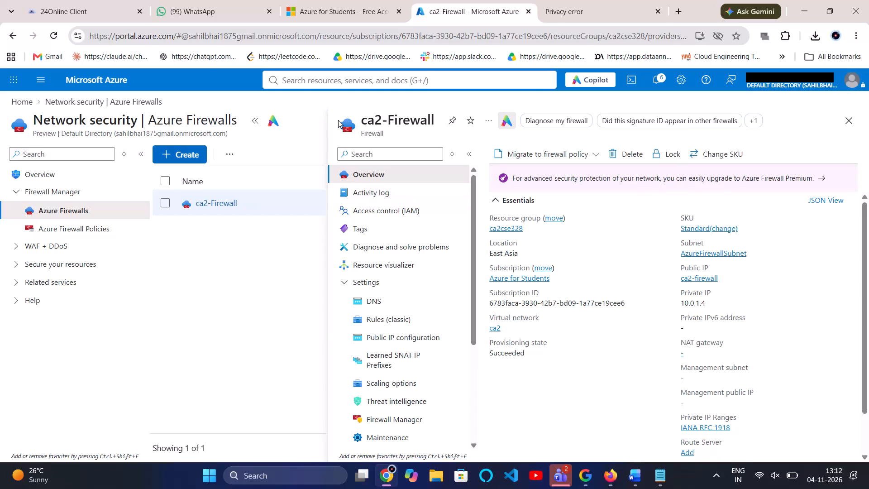
# Search the portal for udr, go to the Route table service, and open route table ca022.
pyautogui.click(330, 81)
pyautogui.write('udr')
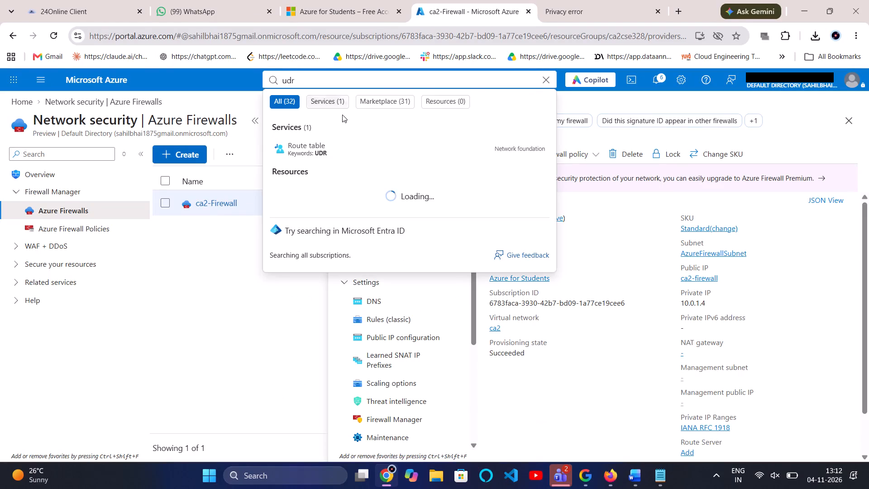
pyautogui.click(329, 151)
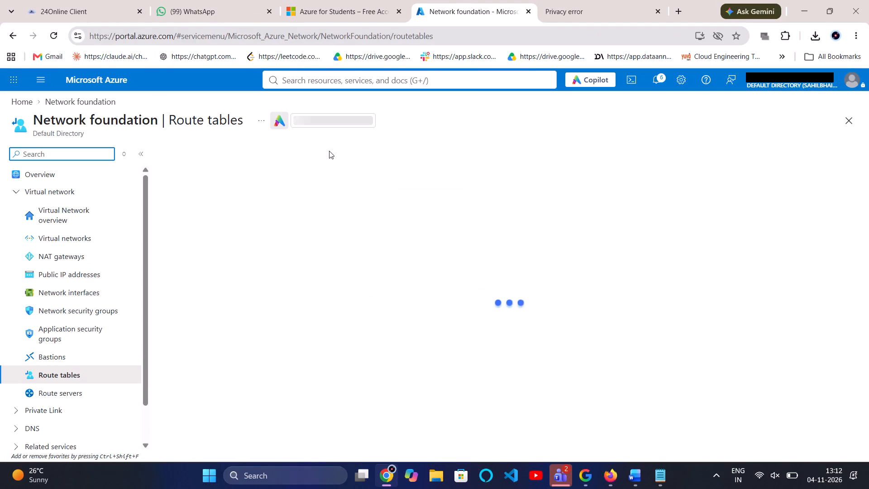
pyautogui.click(208, 227)
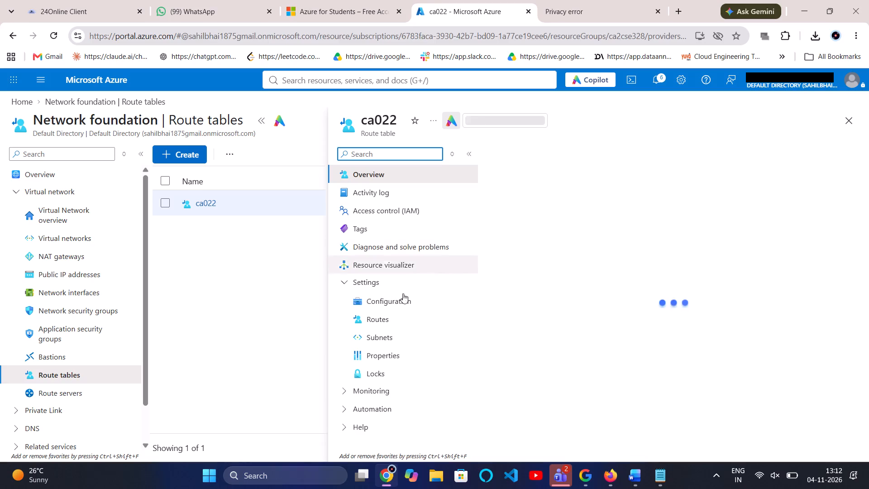
# Examine the settings of route vkca2 in ca022's routes and close its details without changing anything.
pyautogui.click(386, 323)
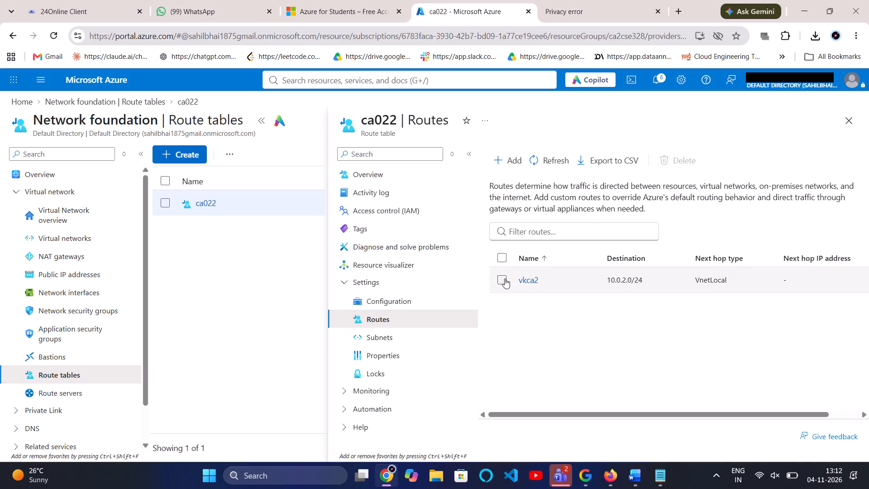
pyautogui.click(502, 261)
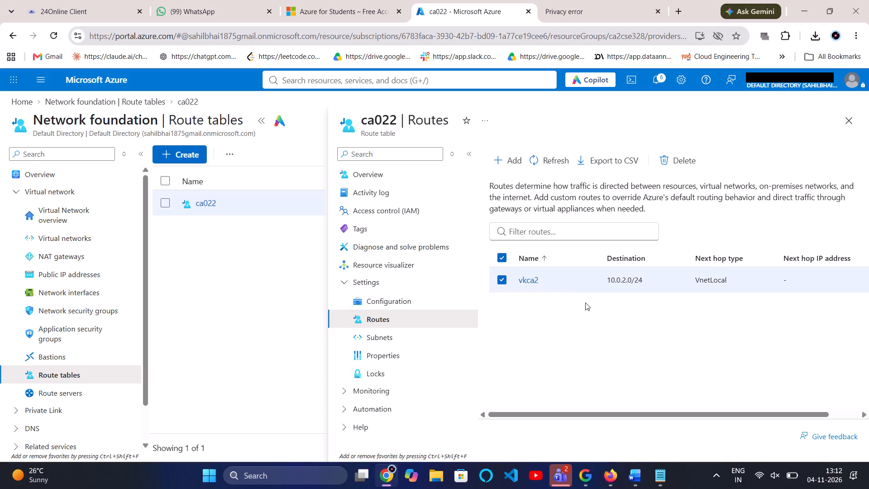
pyautogui.click(534, 281)
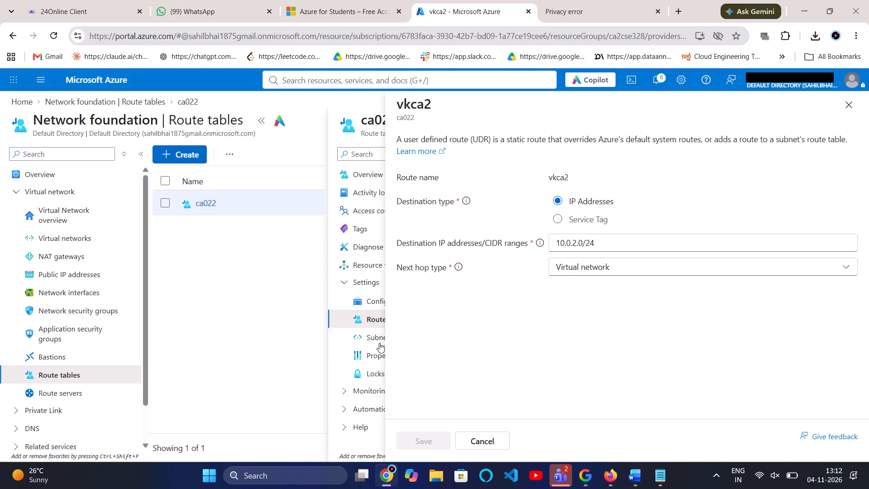
pyautogui.click(283, 353)
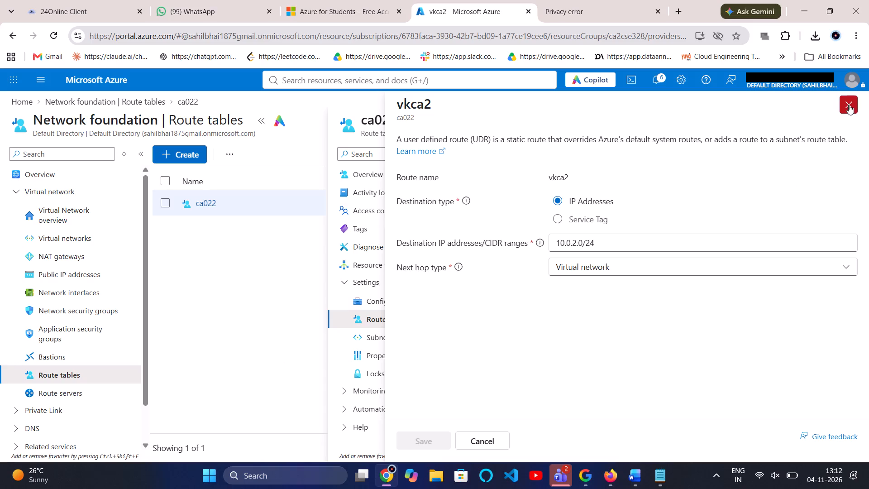
pyautogui.click(849, 105)
# Check the subnet associations of route table ca022.
pyautogui.click(375, 336)
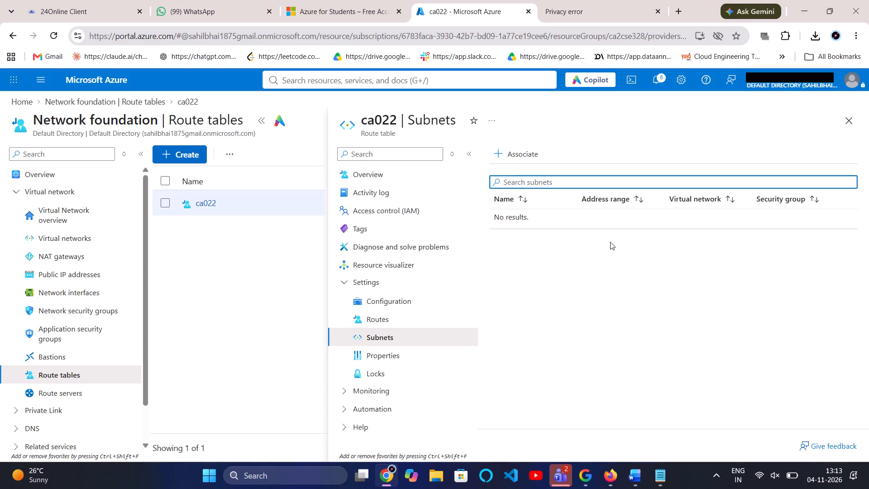
pyautogui.moveTo(529, 219); pyautogui.dragTo(499, 220)
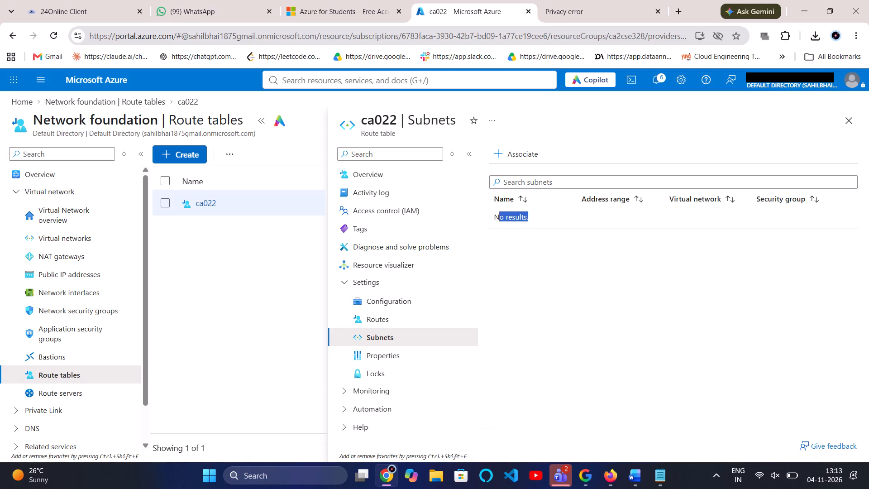
pyautogui.moveTo(499, 220); pyautogui.dragTo(492, 220)
pyautogui.click(492, 220)
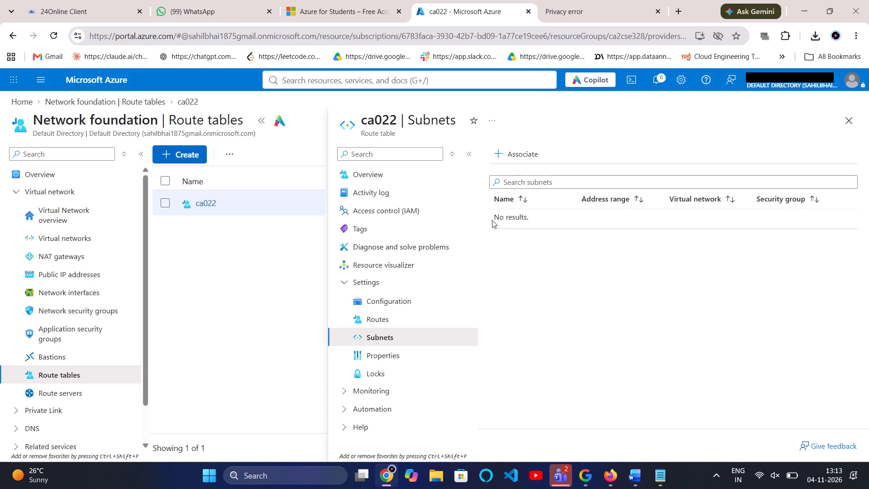
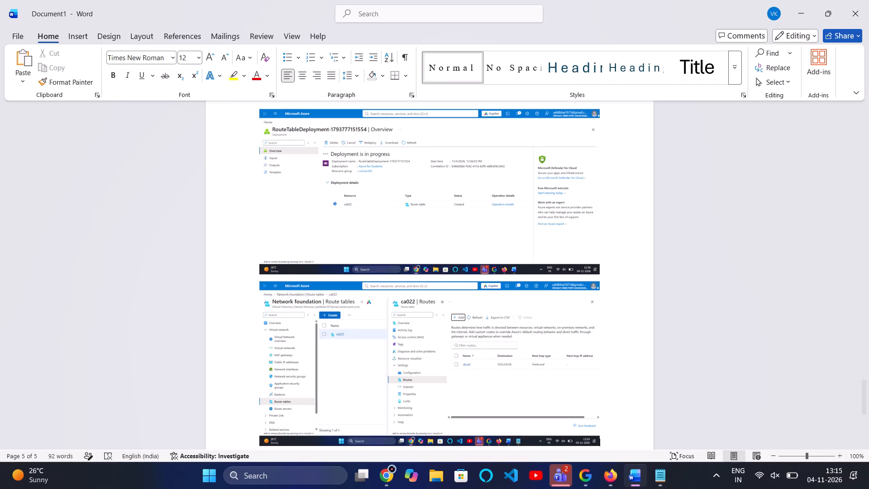
# Save the Word document to the D:\ drive with the file name CA2 AZURE vaibhav.
pyautogui.hotkey('ctrl', 's')
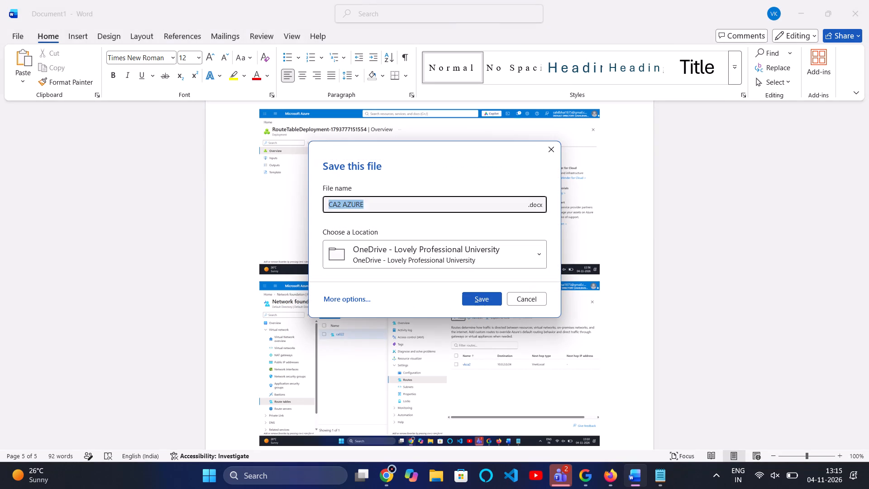
pyautogui.click(488, 248)
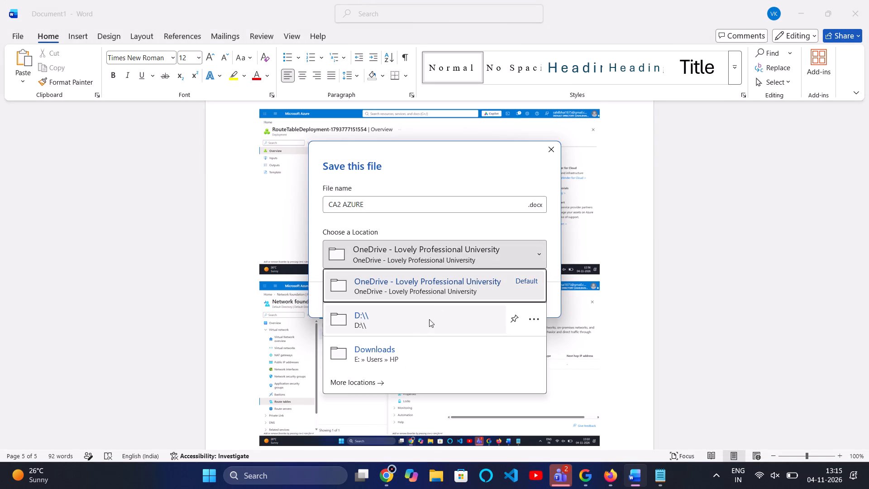
pyautogui.click(412, 317)
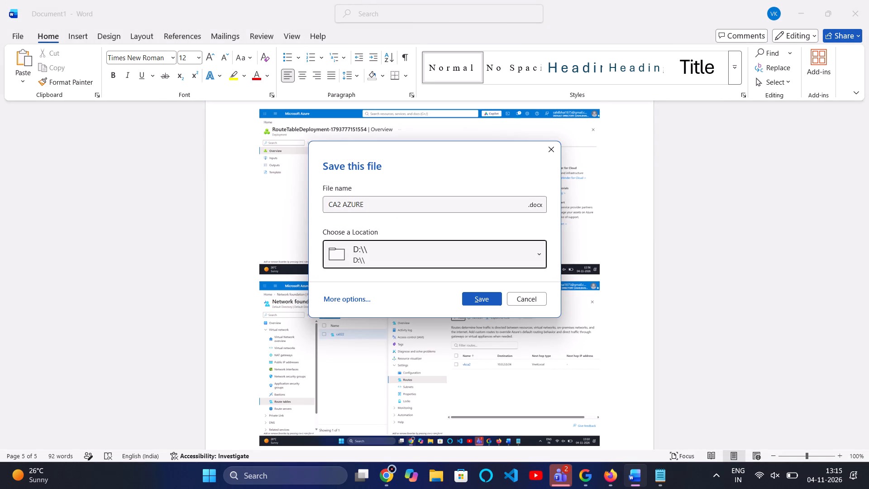
pyautogui.click(781, 215)
pyautogui.click(548, 155)
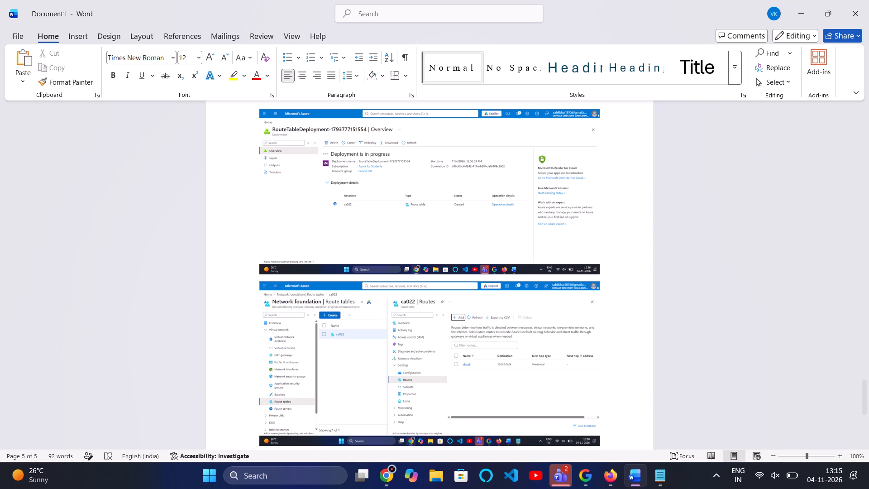
pyautogui.hotkey('ctrl', 's')
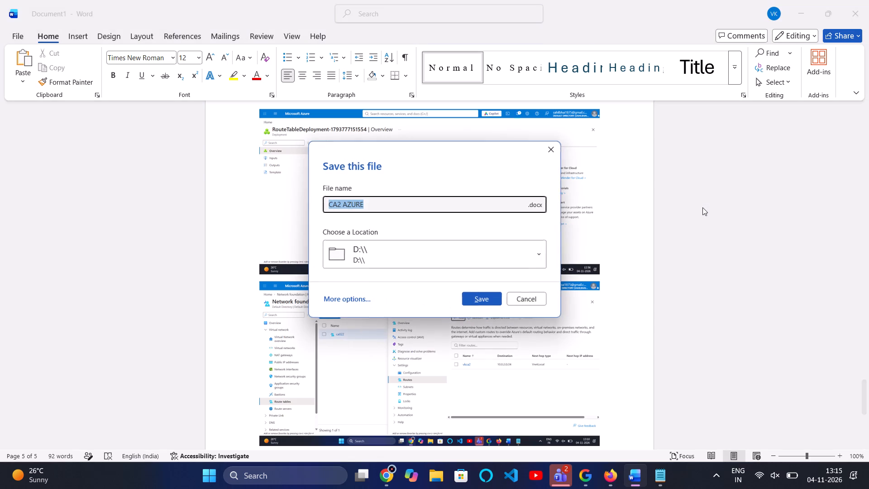
pyautogui.click(461, 204)
pyautogui.press('space')
pyautogui.write('vai')
pyautogui.write('bhav')
pyautogui.press('space')
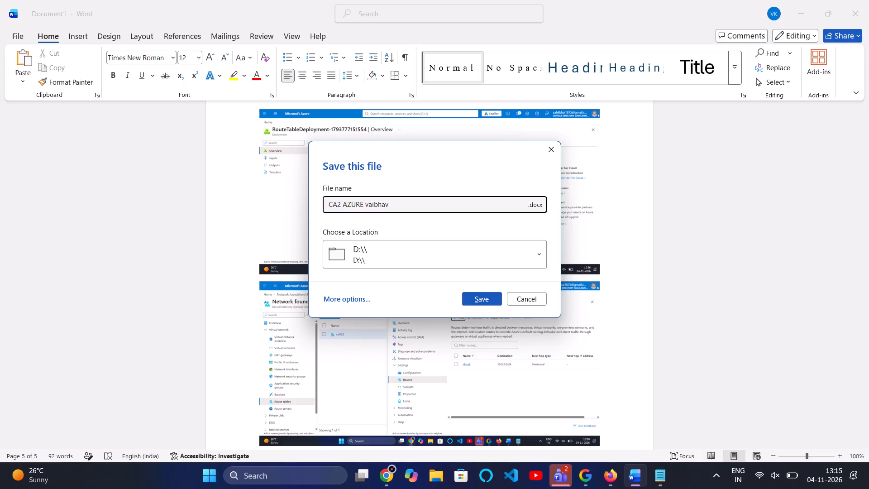
pyautogui.click(475, 301)
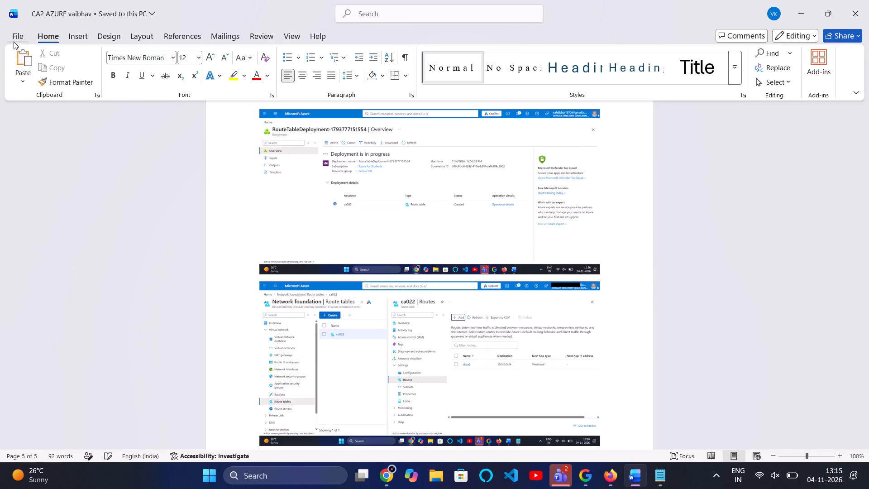
# Start saving another copy of the document with Save As and browse the folder tree for a location.
pyautogui.click(14, 38)
pyautogui.click(40, 207)
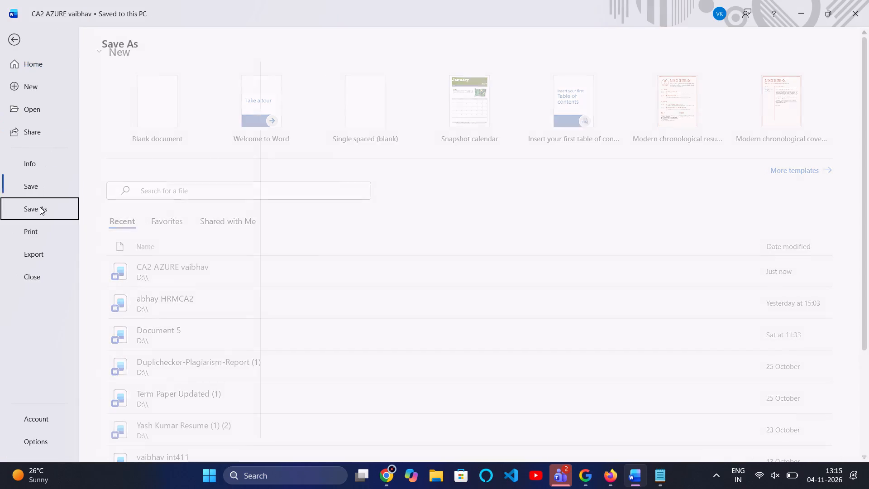
pyautogui.click(182, 339)
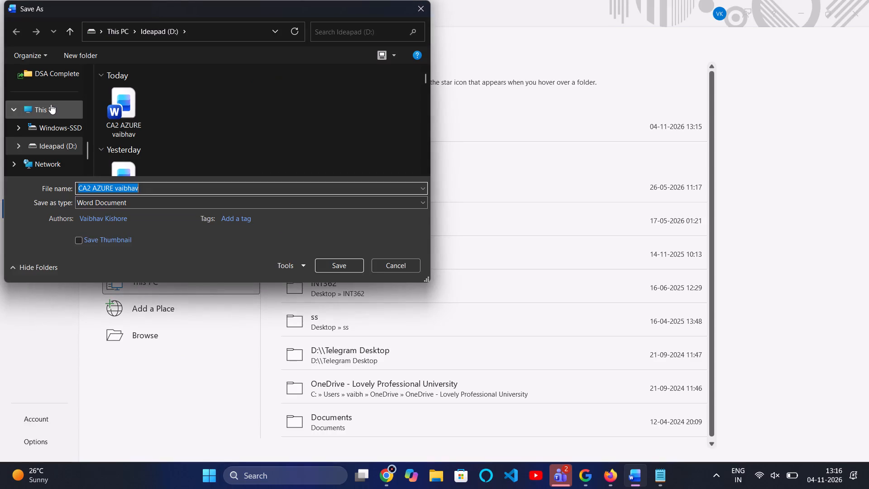
pyautogui.scroll(-7, 51, 104)
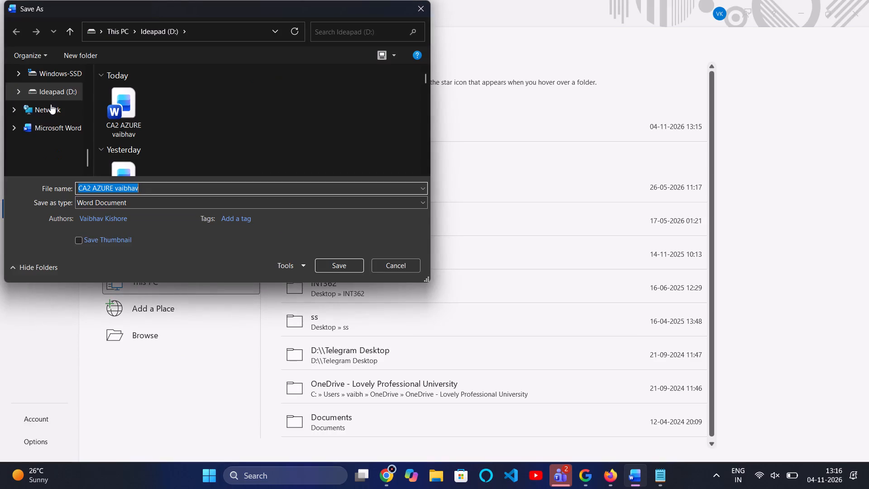
pyautogui.scroll(18, 51, 104)
pyautogui.scroll(-2, 51, 104)
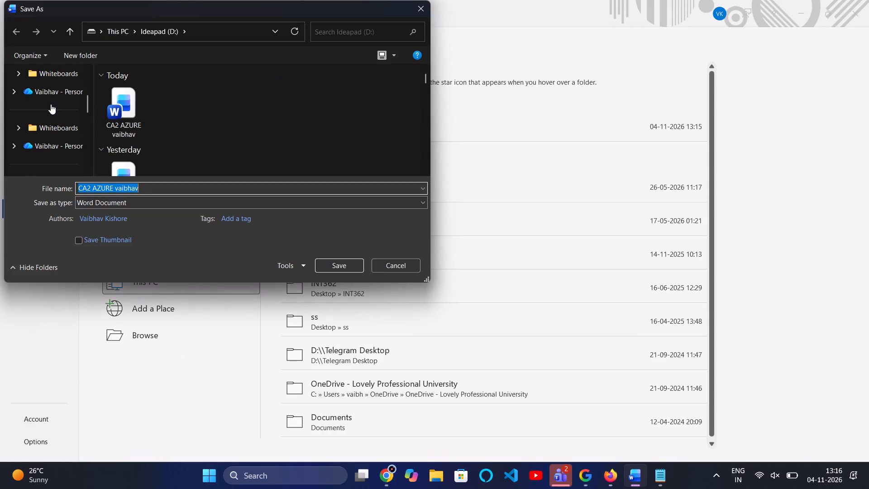
# Choose the D:\ drive as the location for the new copy of the document and set its file type to PDF.
pyautogui.click(44, 75)
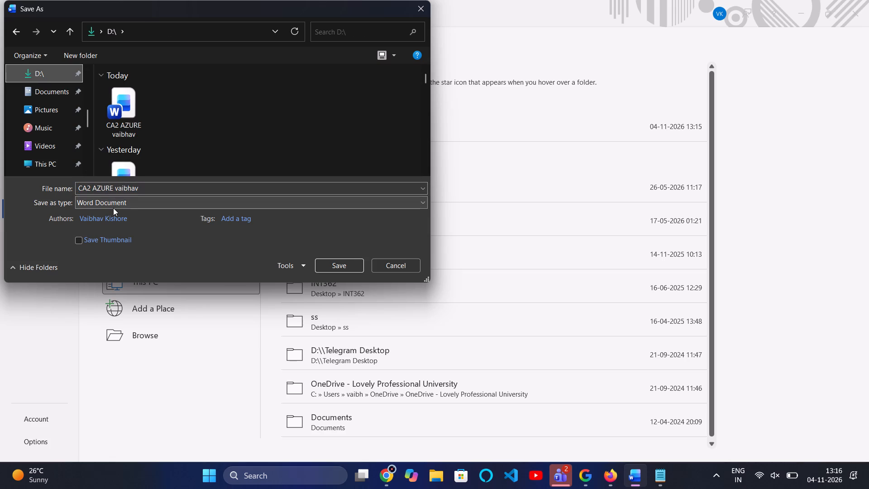
pyautogui.click(139, 201)
pyautogui.click(105, 267)
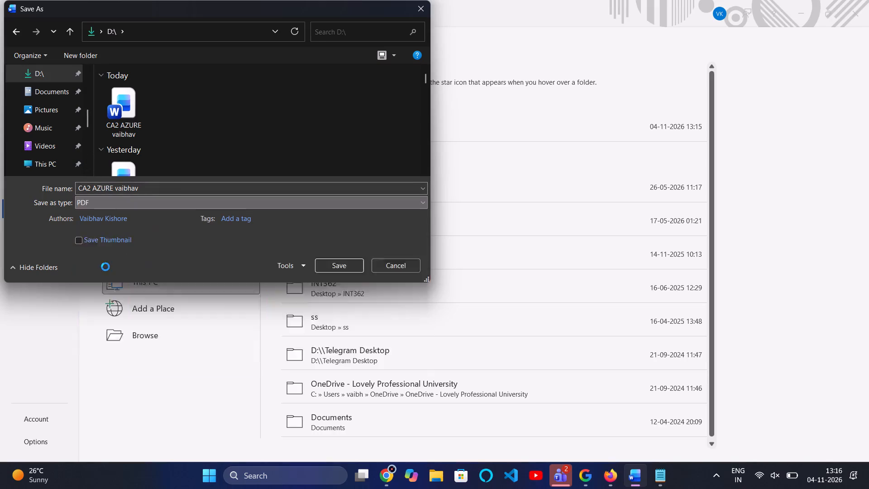
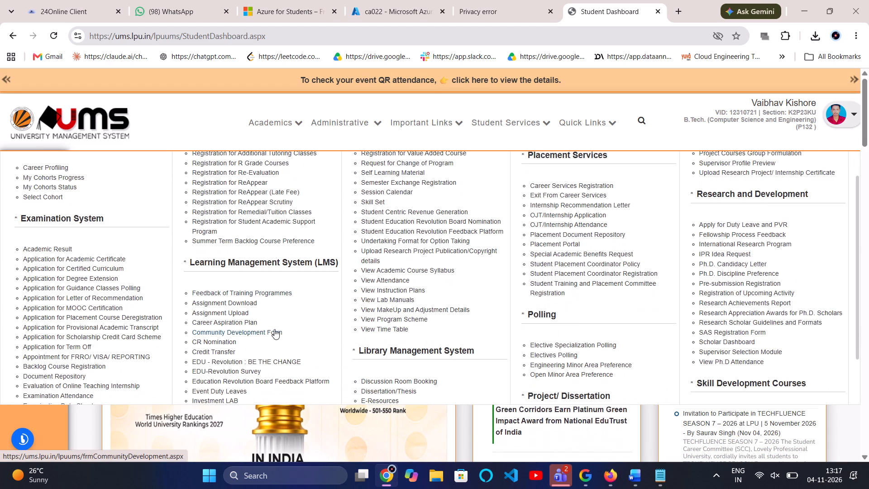
# Open the UMS assignment upload page and choose course INT328::NETWORK VIRTUALIZATION AND CLOUD SECURITY with the first listed teacher.
pyautogui.click(239, 313)
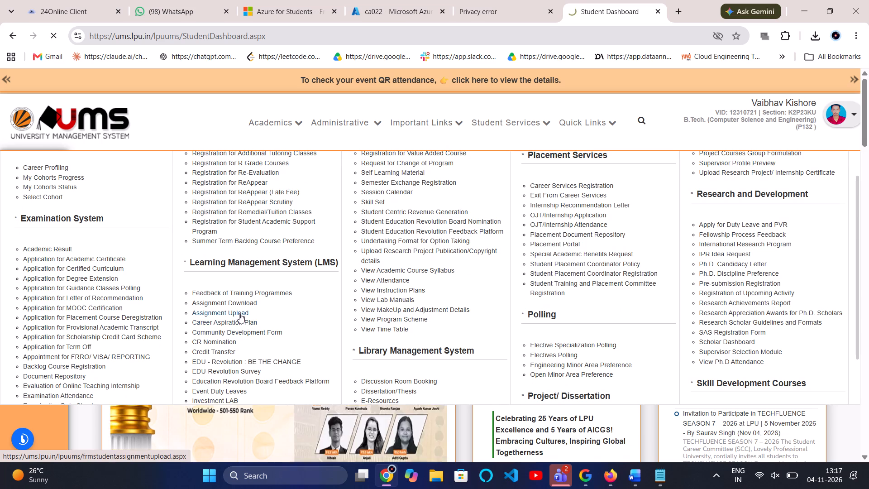
pyautogui.click(370, 196)
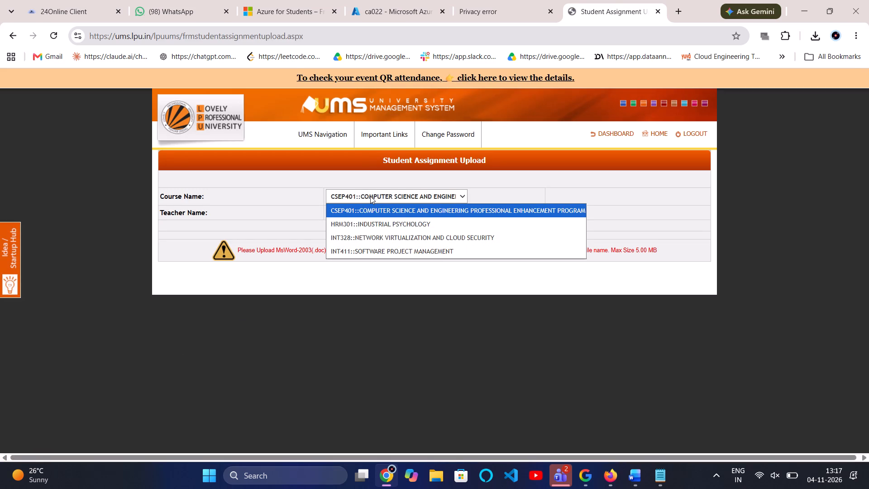
pyautogui.click(373, 234)
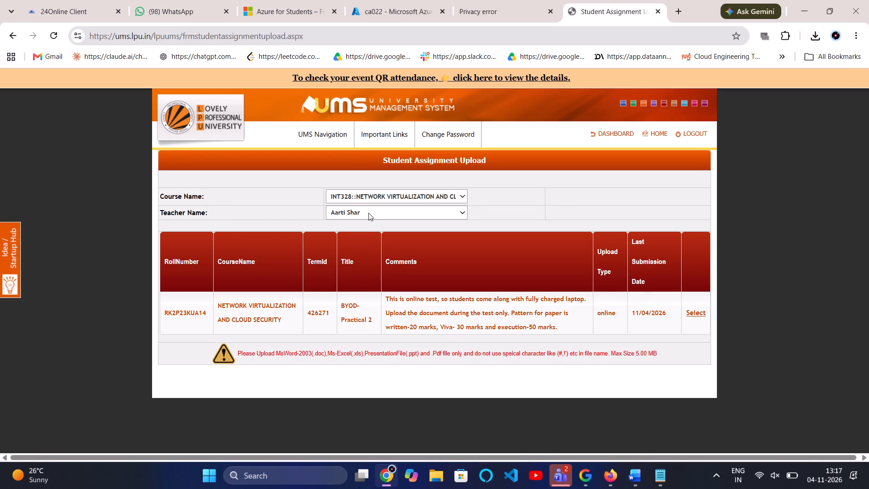
pyautogui.click(368, 213)
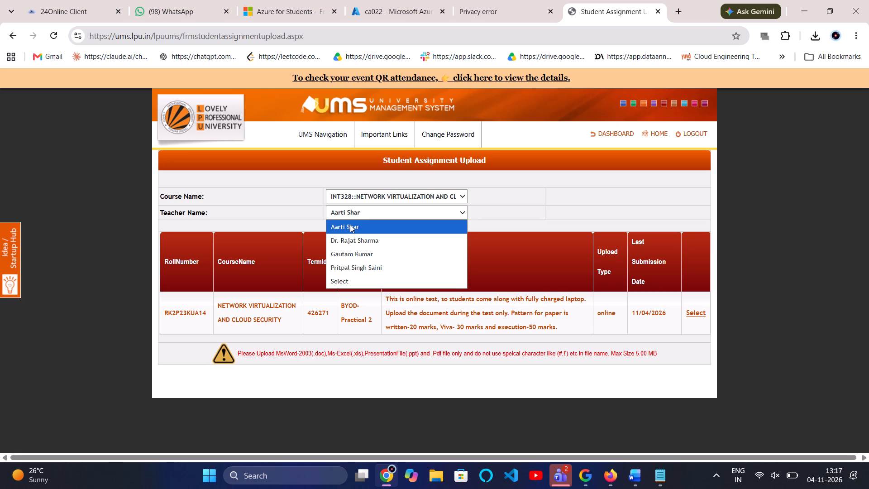
pyautogui.click(350, 225)
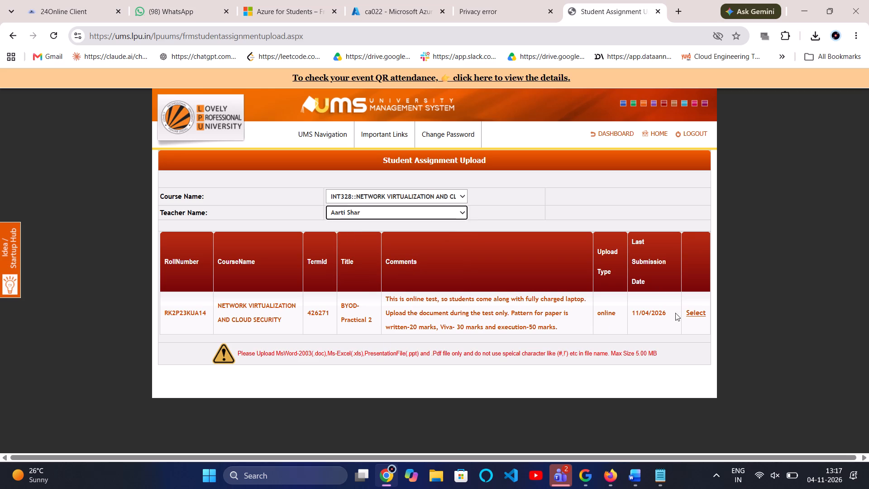
# Open the upload form for the BYOD-Practical 2 assignment and start choosing a file from the D:\ drive.
pyautogui.click(692, 311)
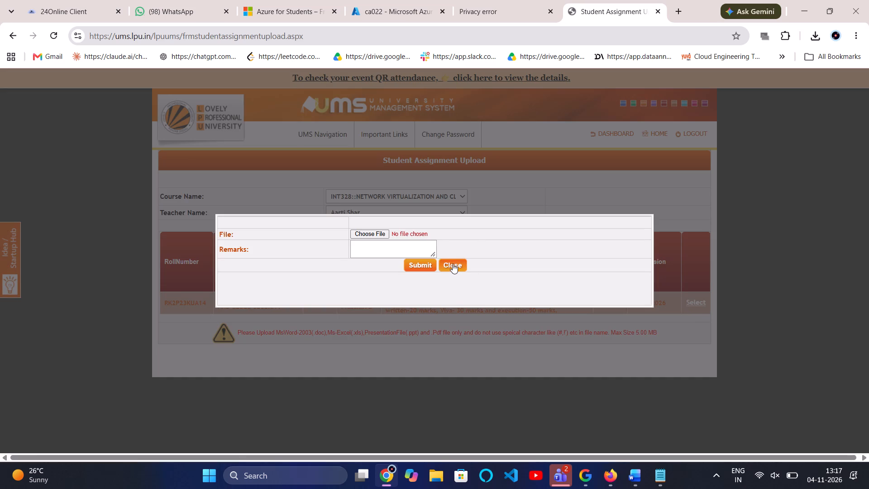
pyautogui.click(452, 264)
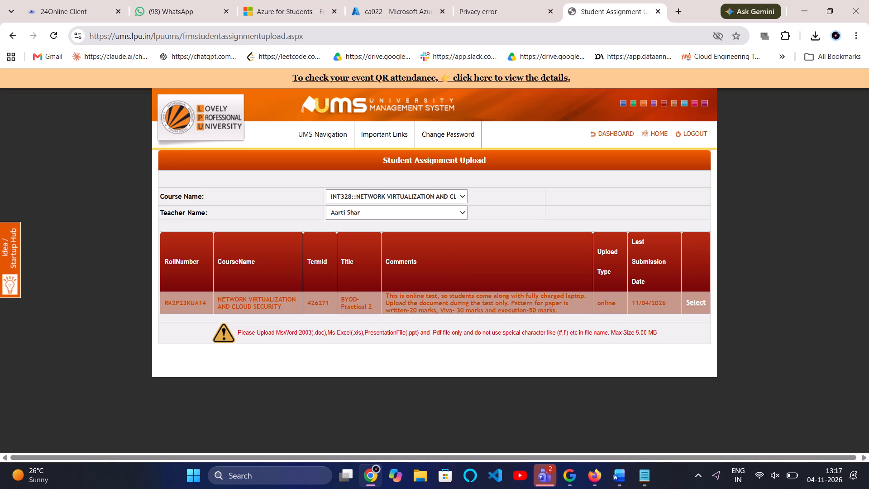
pyautogui.click(695, 300)
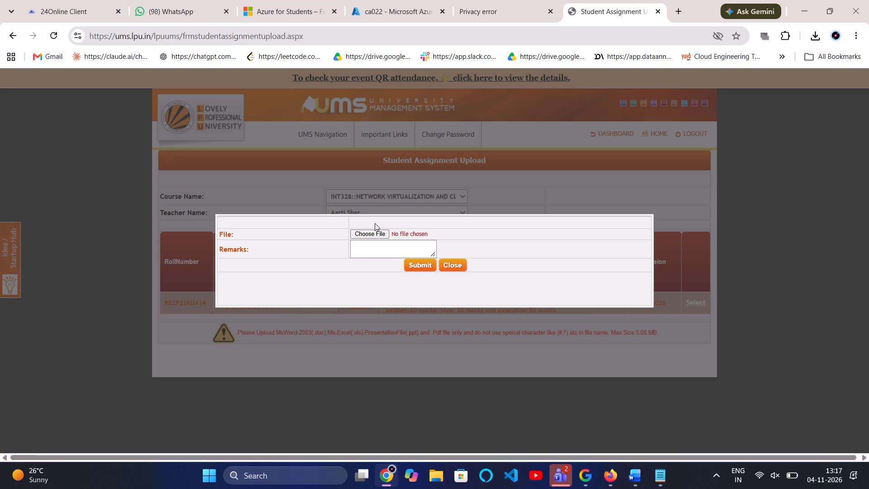
pyautogui.click(373, 231)
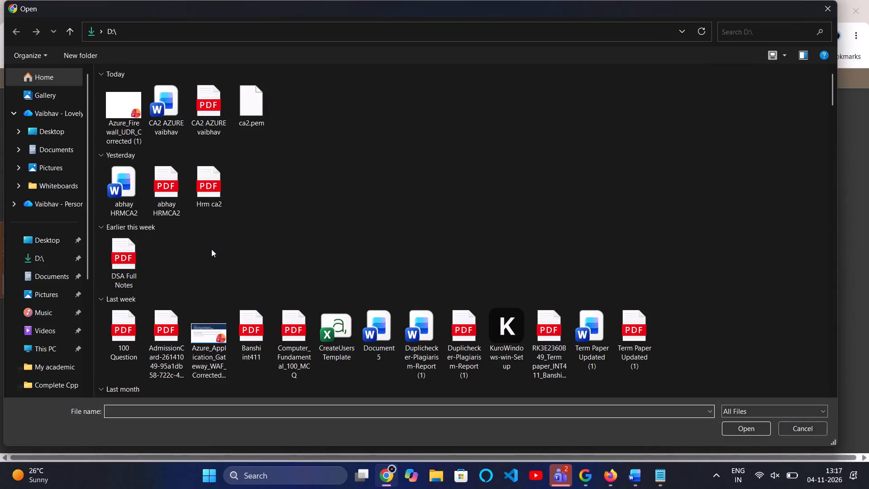
# Attach the CA2 AZURE vaibhav PDF from D:\ to the assignment, enter the student's name as remarks, and submit it.
pyautogui.click(53, 259)
pyautogui.click(53, 259)
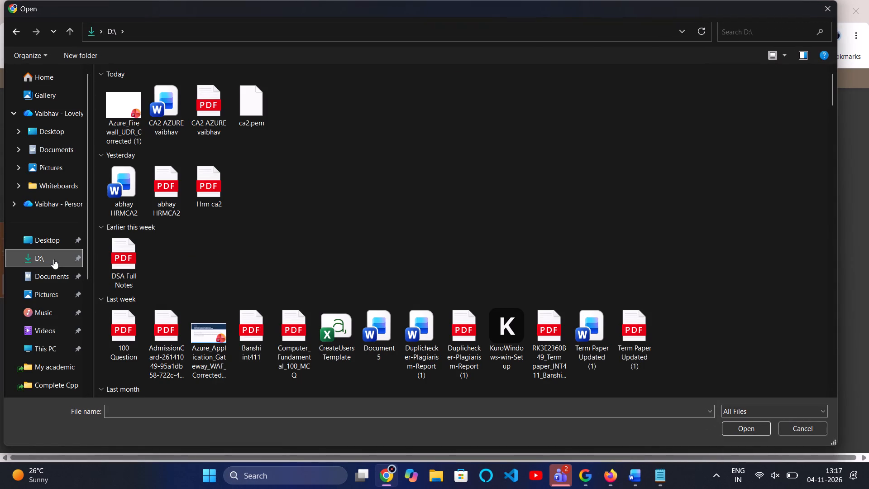
pyautogui.doubleClick(204, 102)
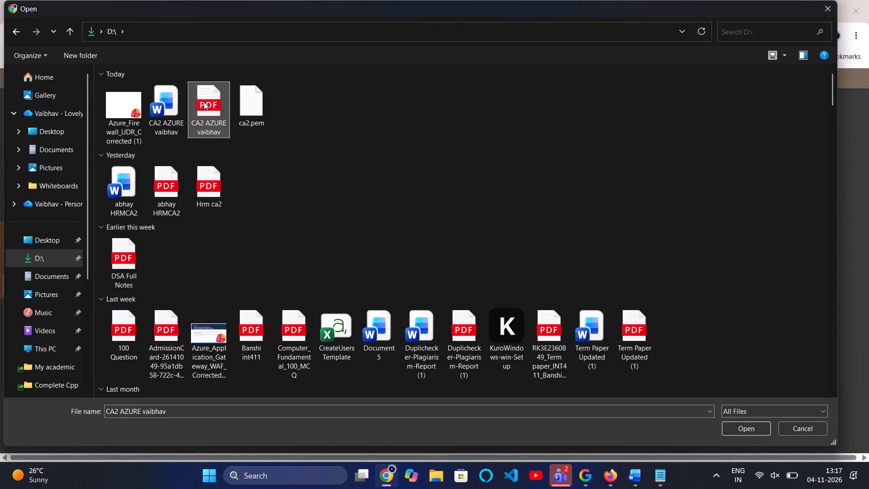
pyautogui.click(390, 248)
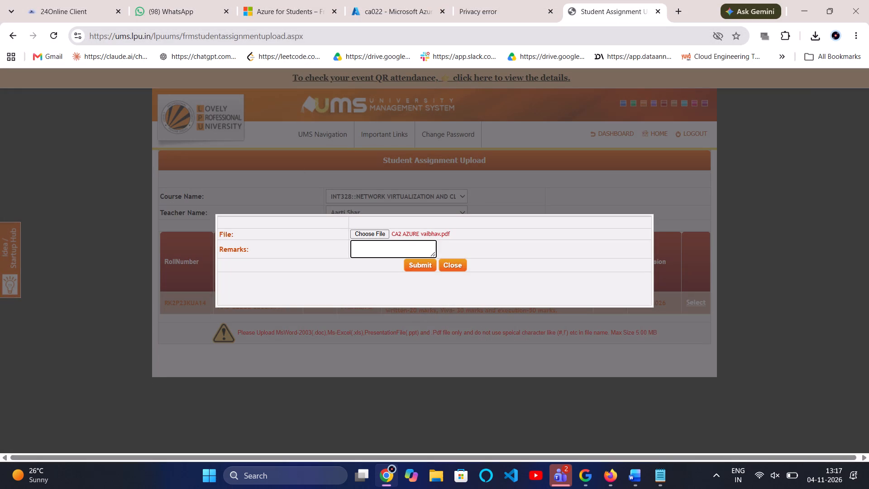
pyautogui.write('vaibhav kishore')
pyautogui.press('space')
pyautogui.click(411, 263)
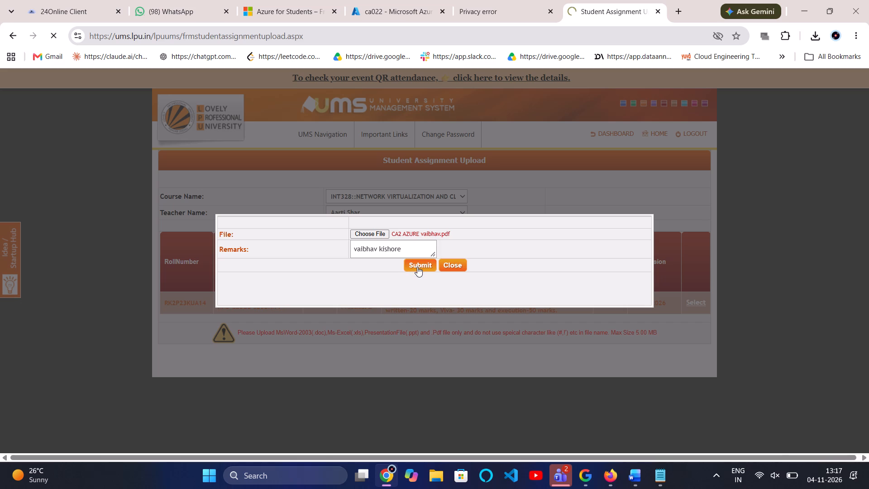
pyautogui.click(417, 267)
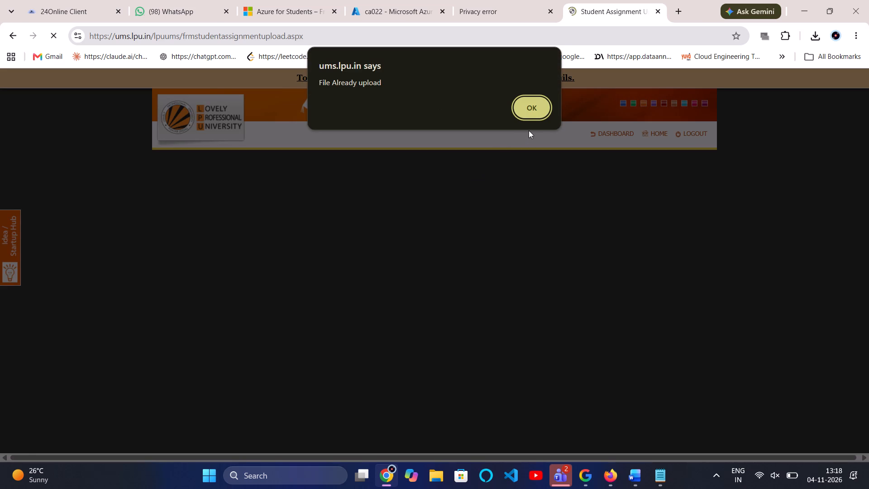
pyautogui.click(536, 110)
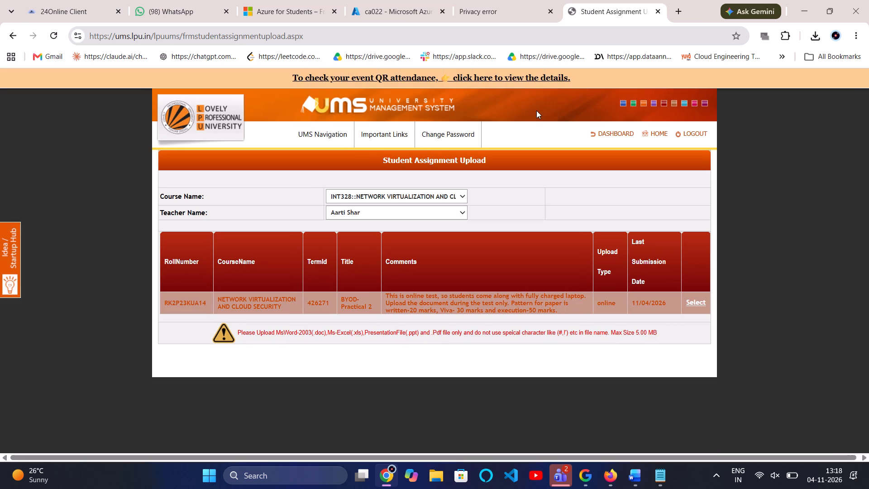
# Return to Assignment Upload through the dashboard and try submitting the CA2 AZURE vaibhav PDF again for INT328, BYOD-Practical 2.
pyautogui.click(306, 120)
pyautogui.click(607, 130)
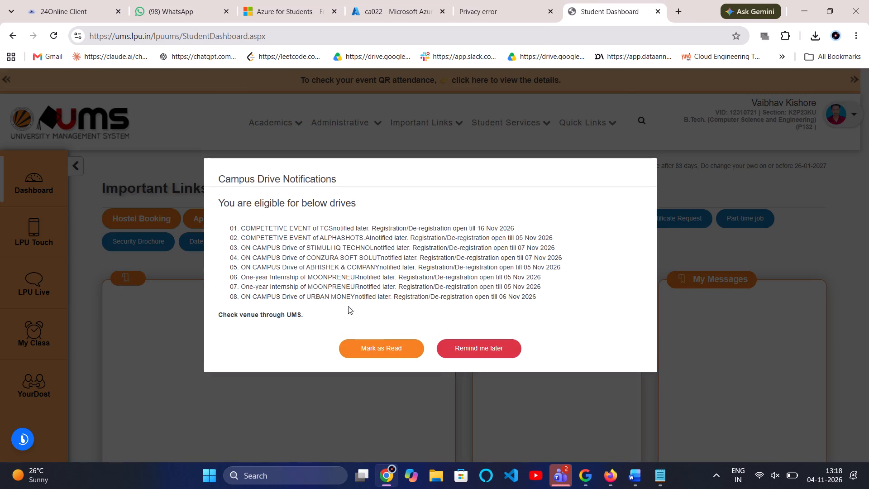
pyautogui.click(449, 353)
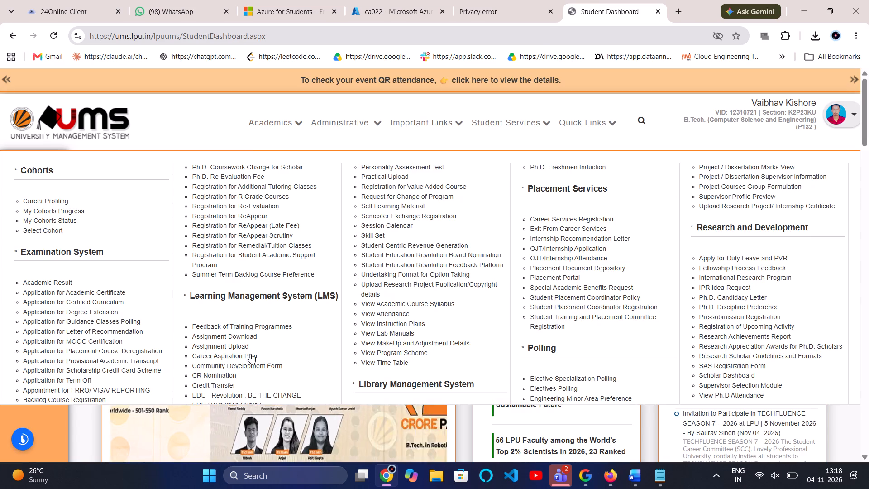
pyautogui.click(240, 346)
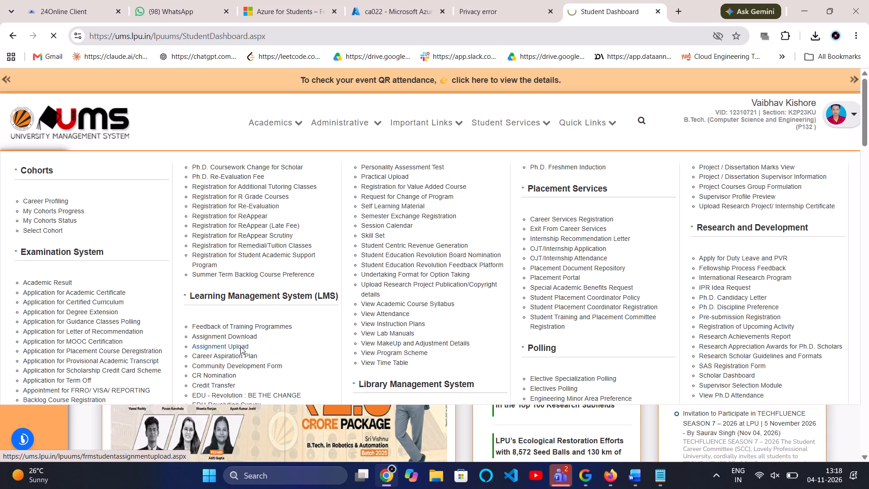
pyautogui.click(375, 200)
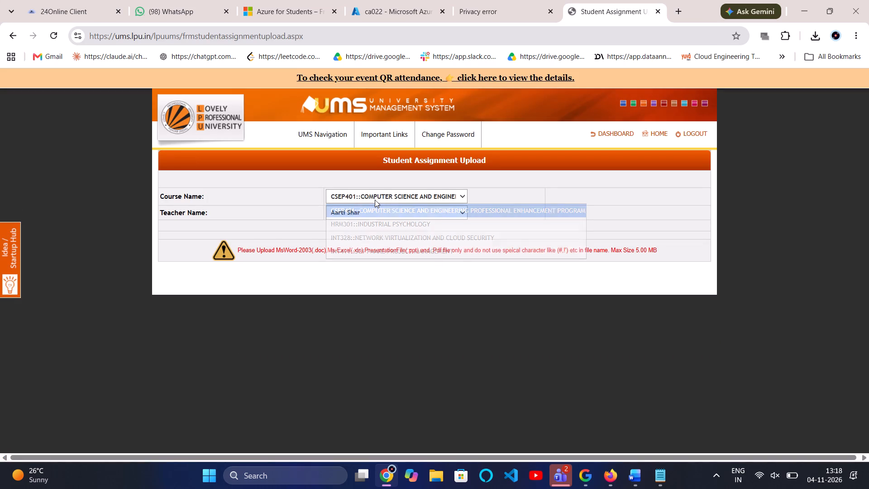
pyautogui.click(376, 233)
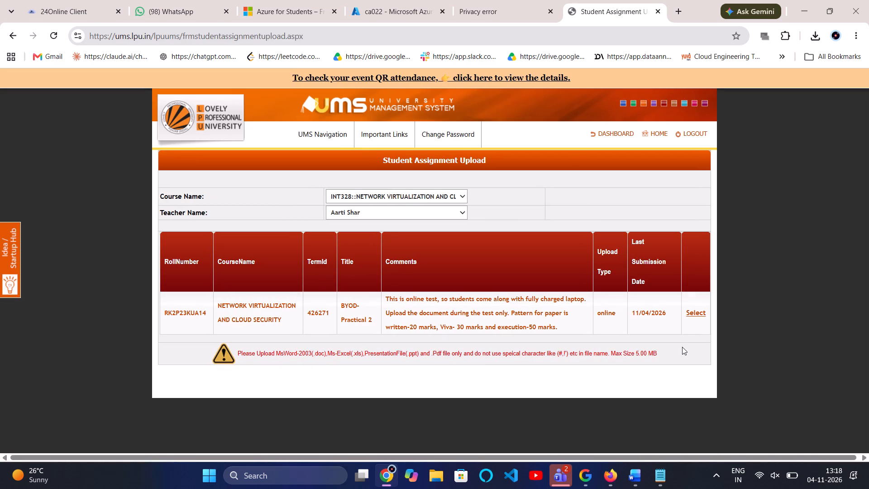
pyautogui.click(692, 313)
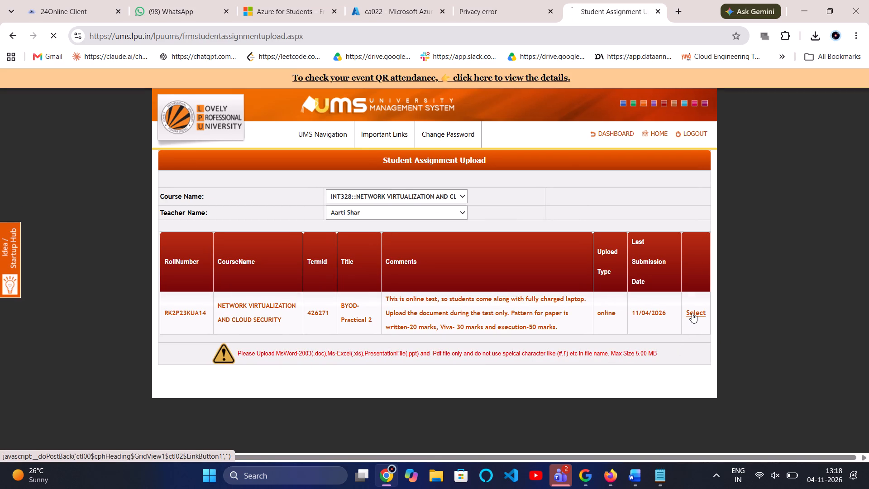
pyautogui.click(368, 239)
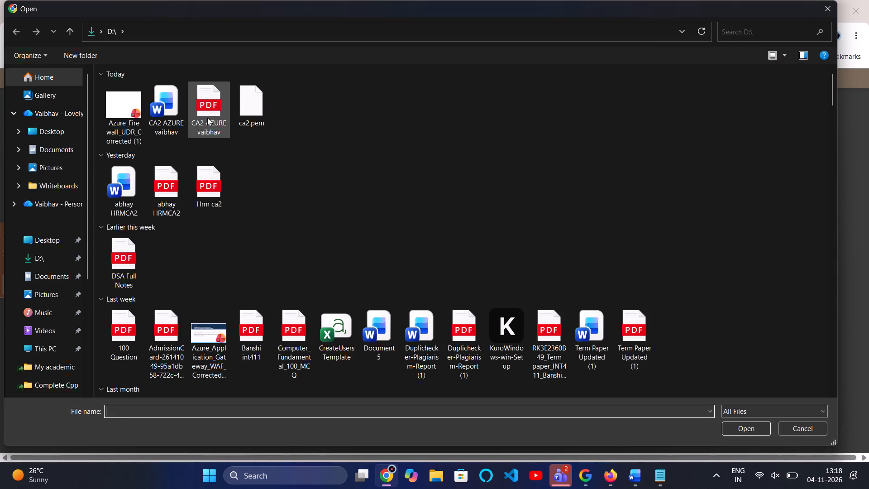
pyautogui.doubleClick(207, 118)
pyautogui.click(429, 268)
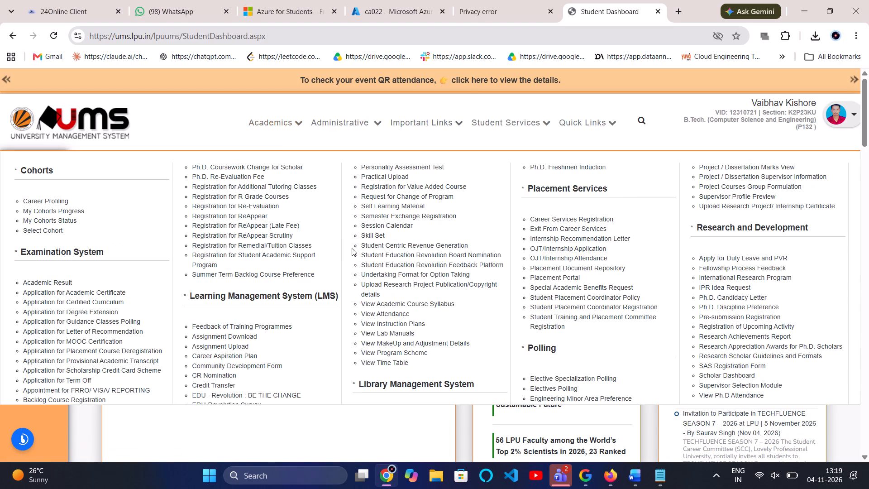
# Reopen Assignment Upload, choose course INT328, and submit the CA2 AZURE vaibhav PDF for BYOD-Practical 2 without remarks.
pyautogui.click(235, 348)
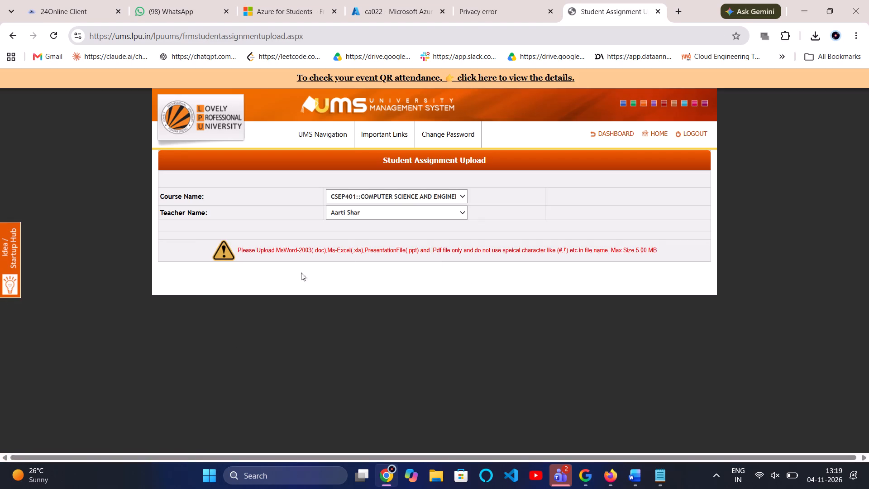
pyautogui.click(361, 196)
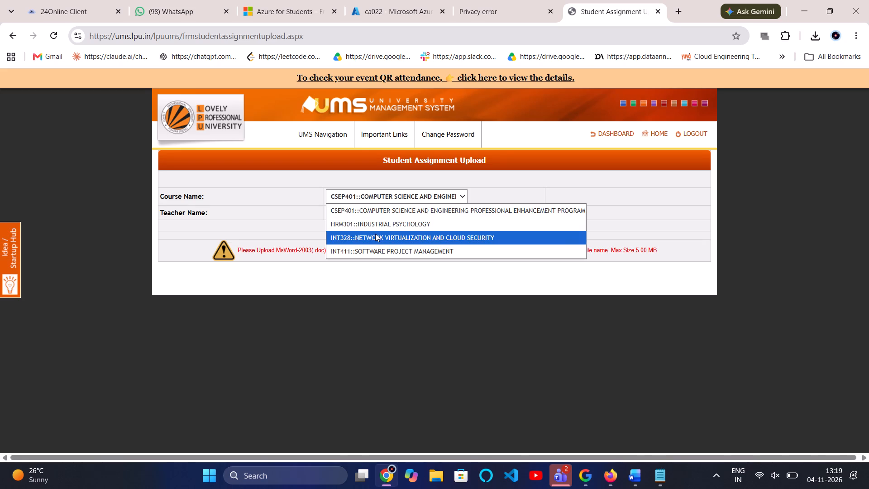
pyautogui.click(375, 234)
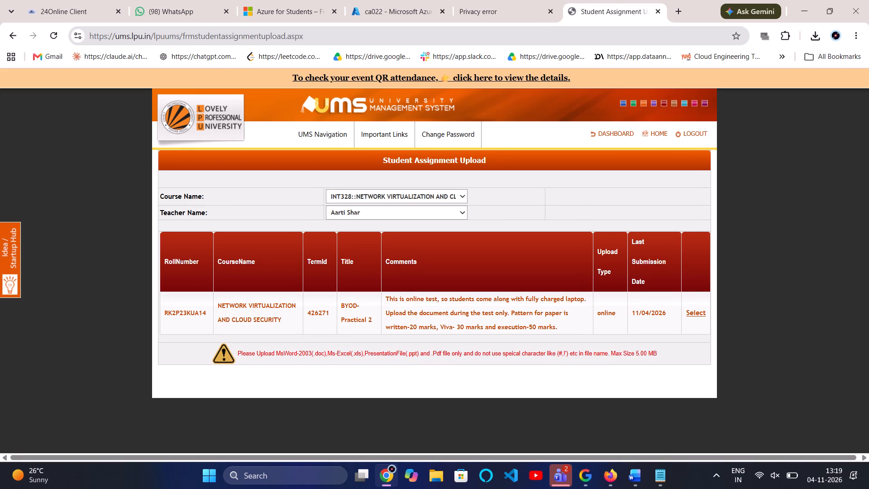
pyautogui.hscroll(-2, 556, 324)
pyautogui.hscroll(1, 556, 324)
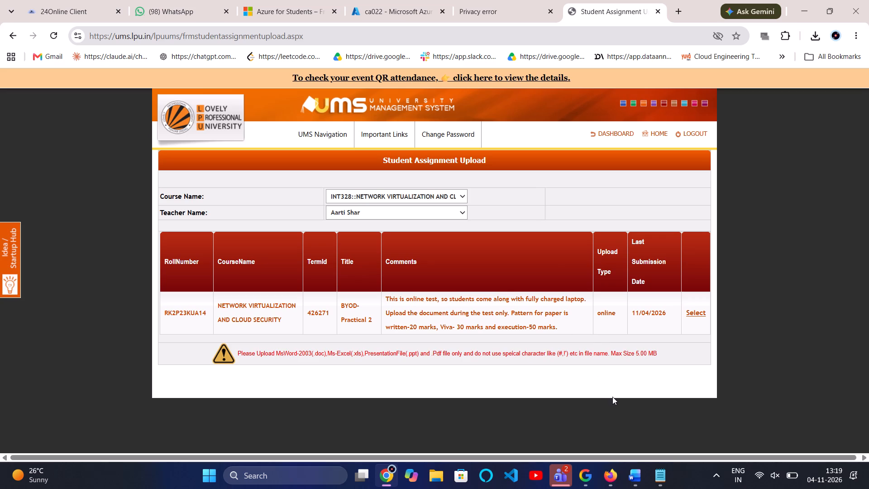
pyautogui.click(690, 311)
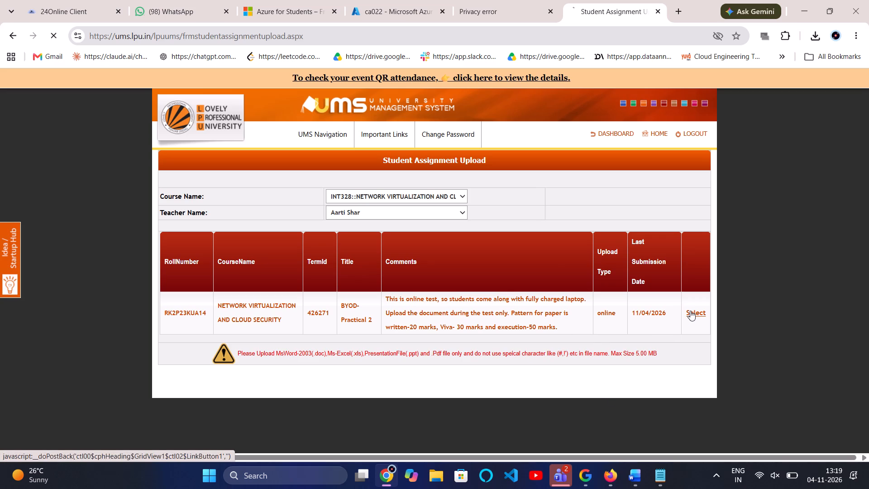
pyautogui.click(370, 233)
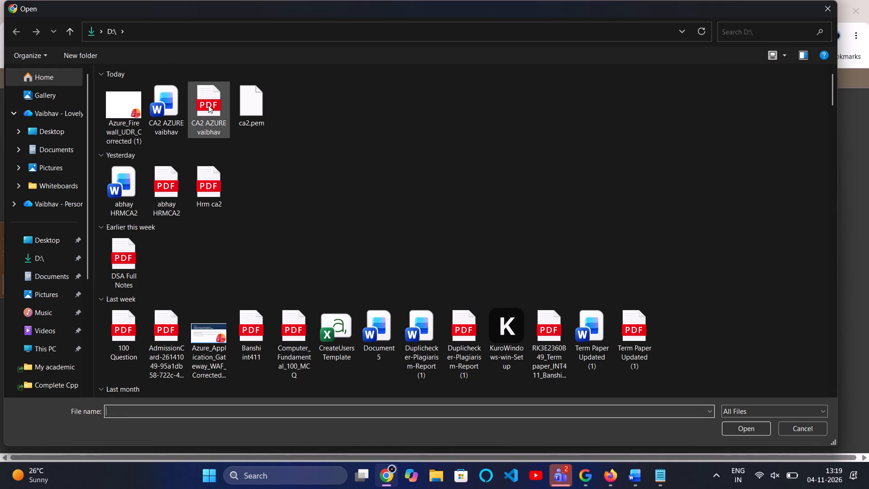
pyautogui.doubleClick(210, 103)
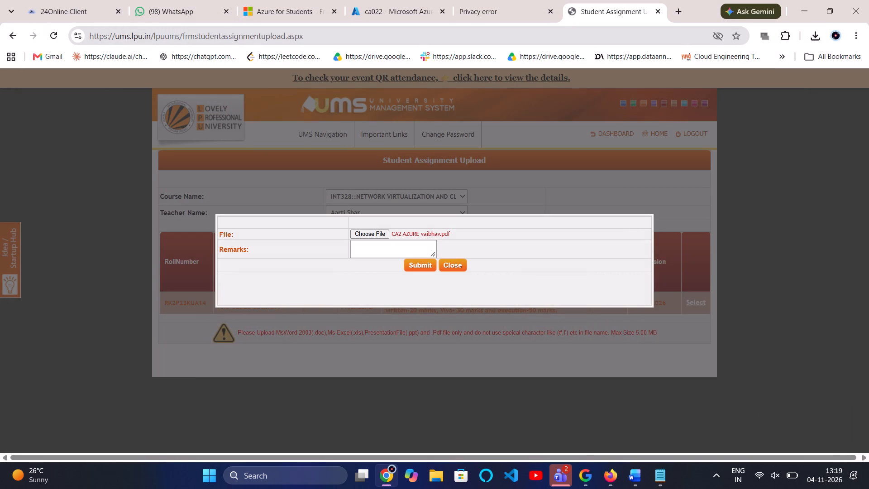
pyautogui.click(425, 264)
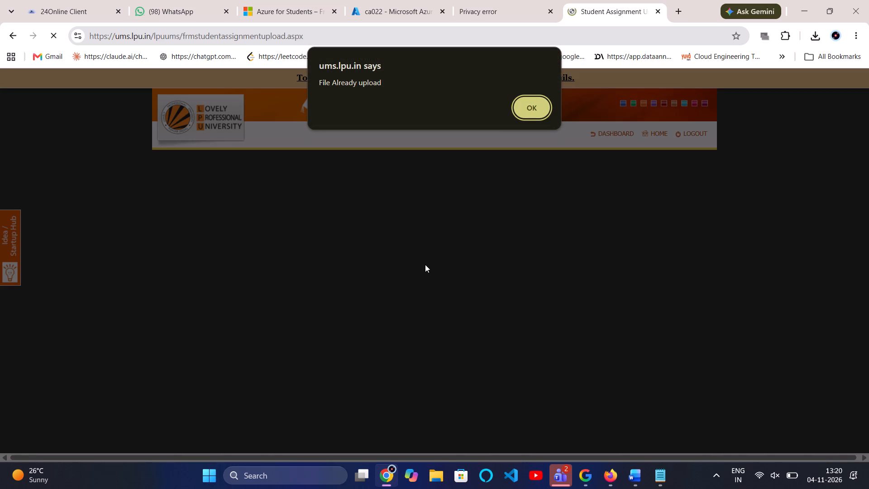
# Capture a screen snip of the area around the upload message dialog.
pyautogui.press('shift+super+s')
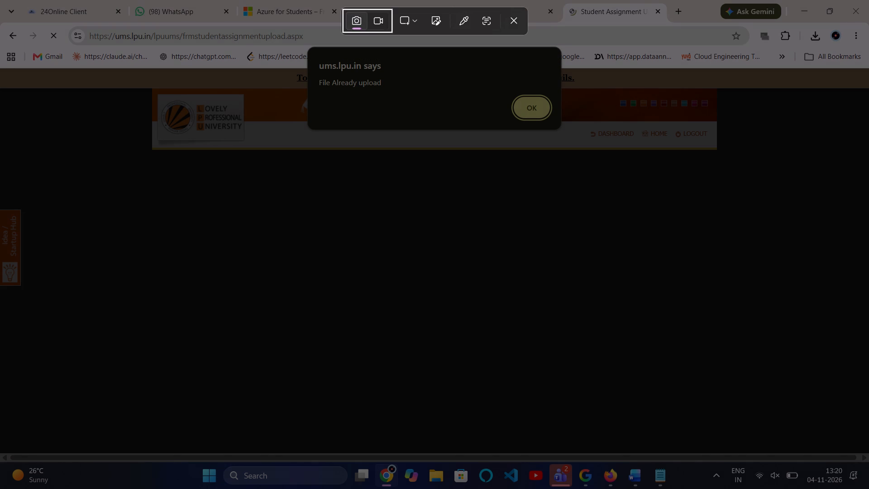
pyautogui.moveTo(306, 40); pyautogui.dragTo(674, 165)
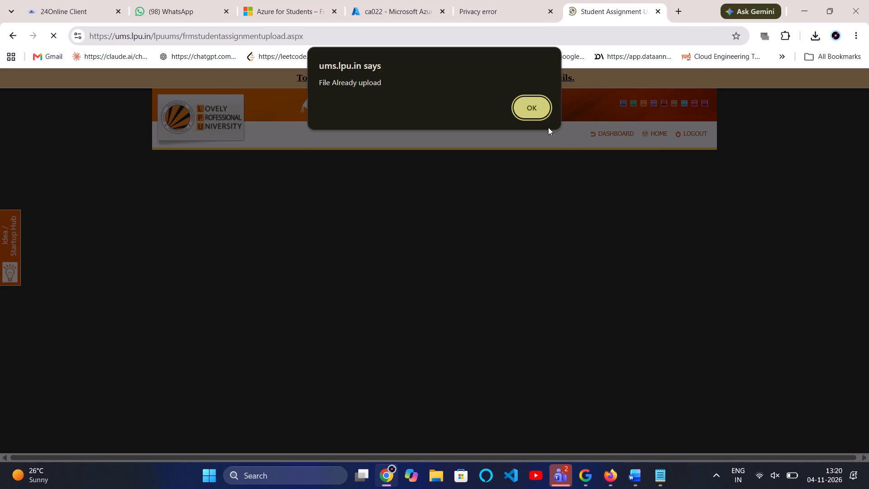